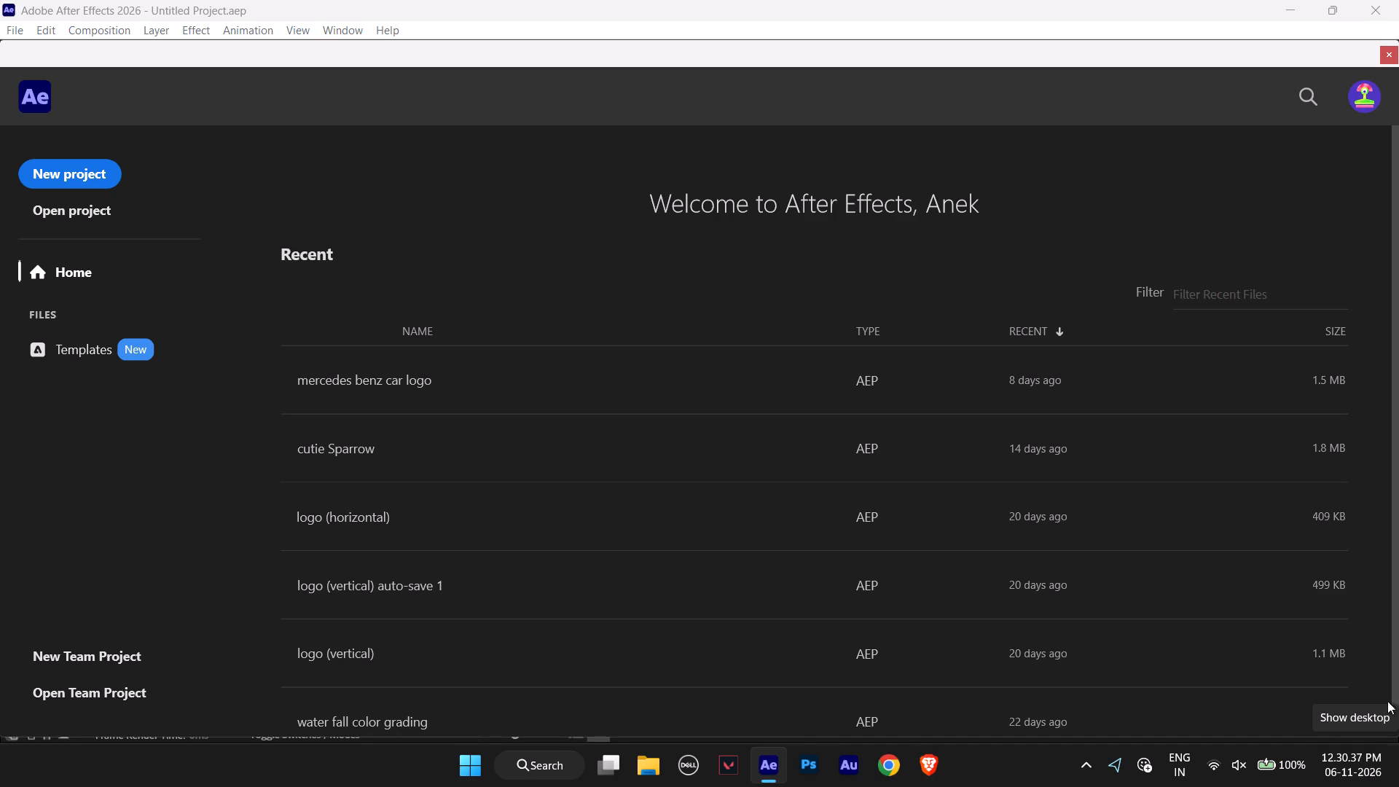
# Start a new project with a 1080 x 1920 px composition at 25 fps and 30 seconds long.
pyautogui.click(66, 168)
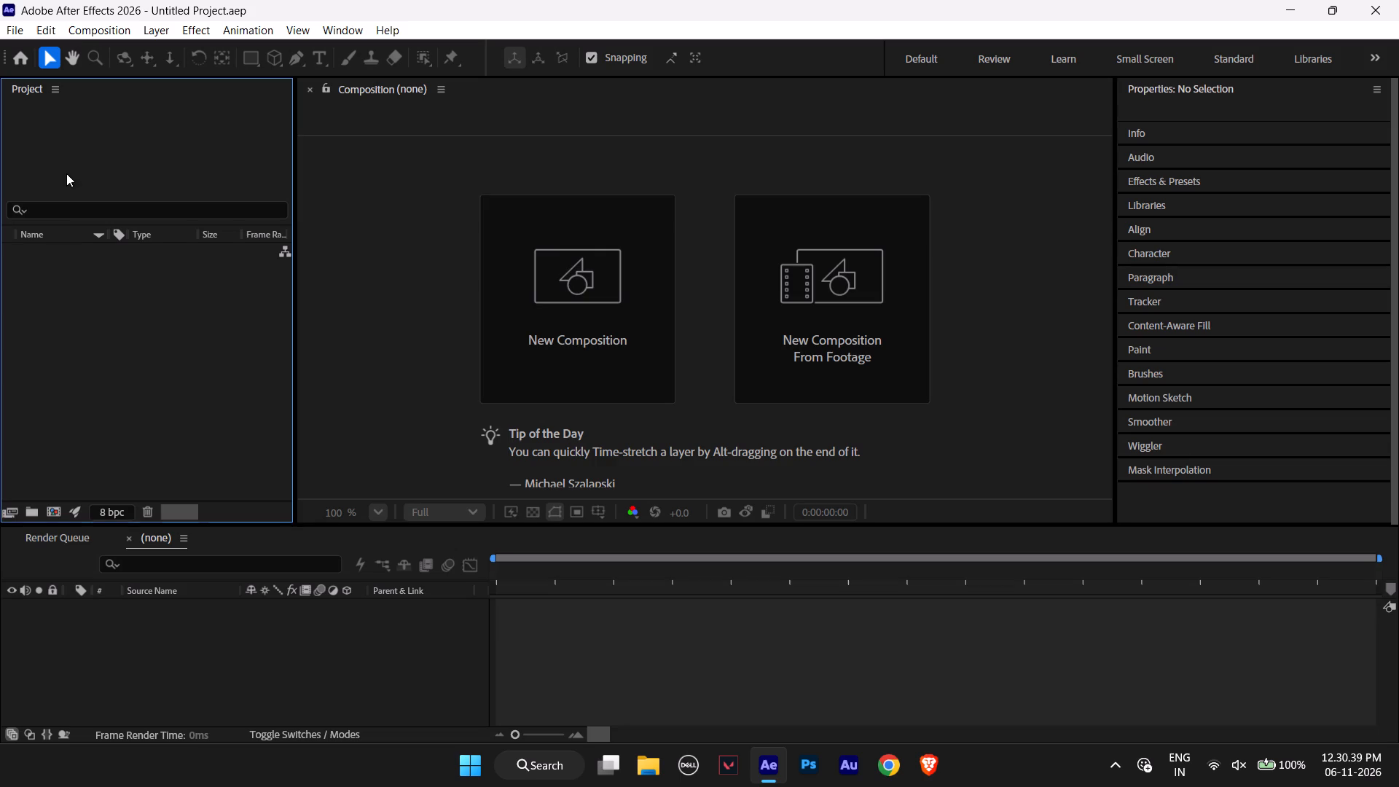
pyautogui.click(578, 290)
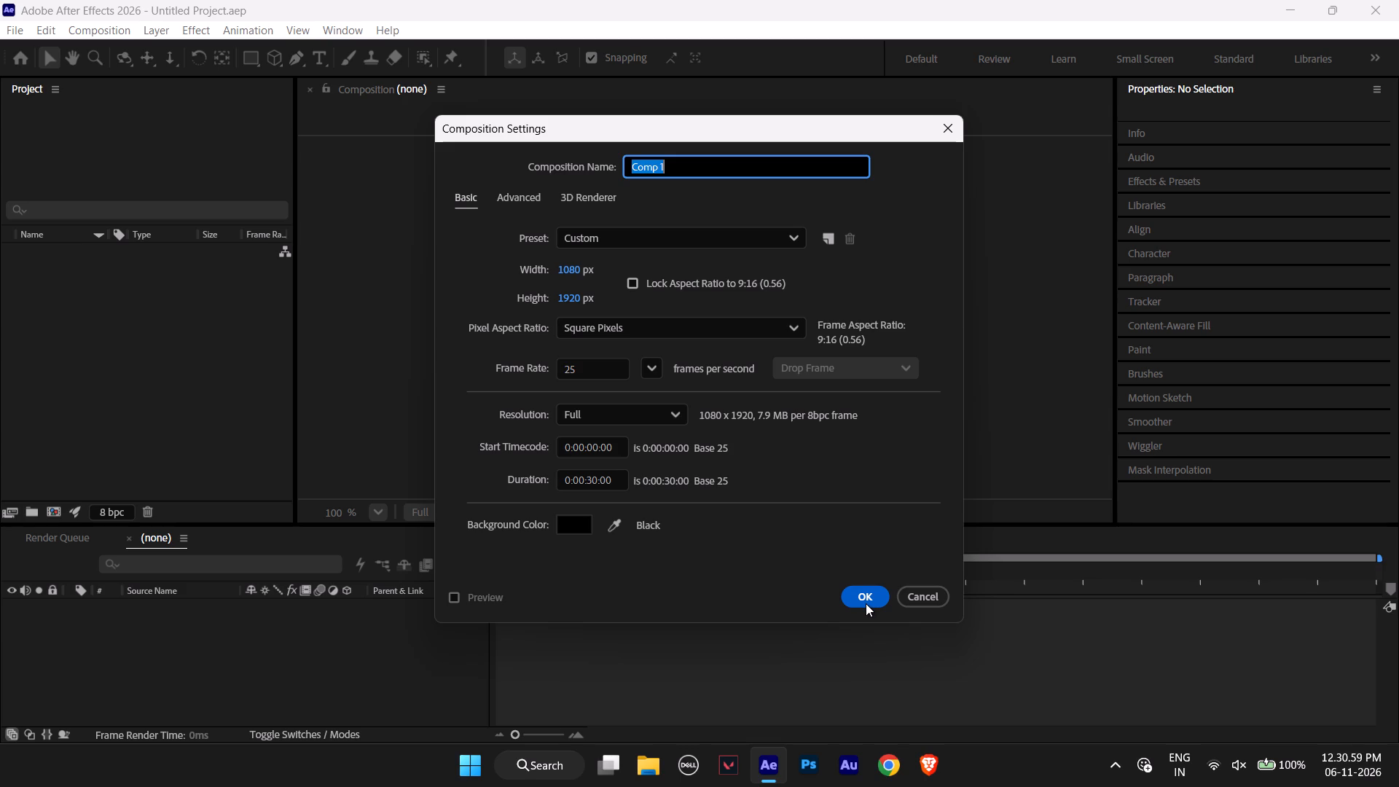
pyautogui.click(864, 595)
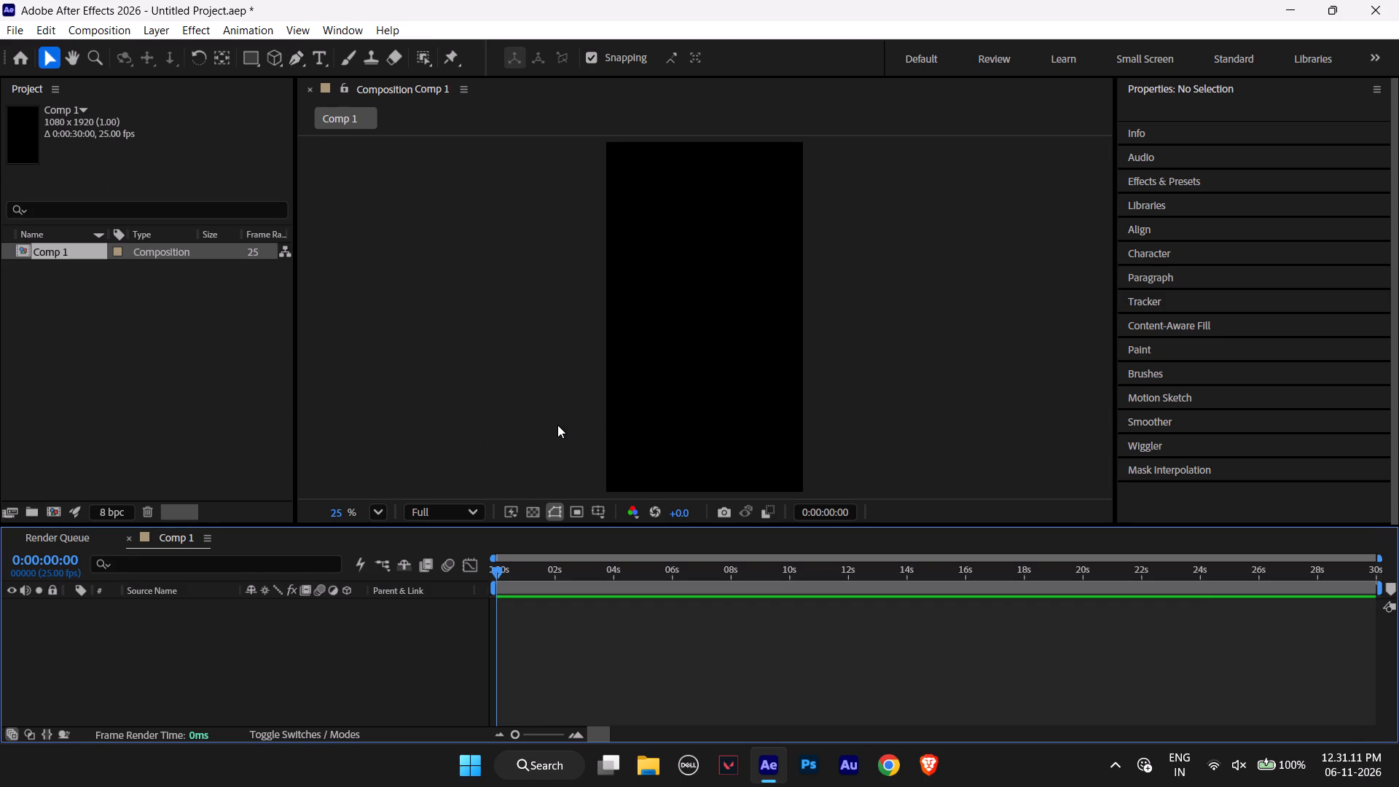
# Check the Windows list of paired Bluetooth devices for the TAGG Liberty Buds Z connection.
pyautogui.click(1275, 775)
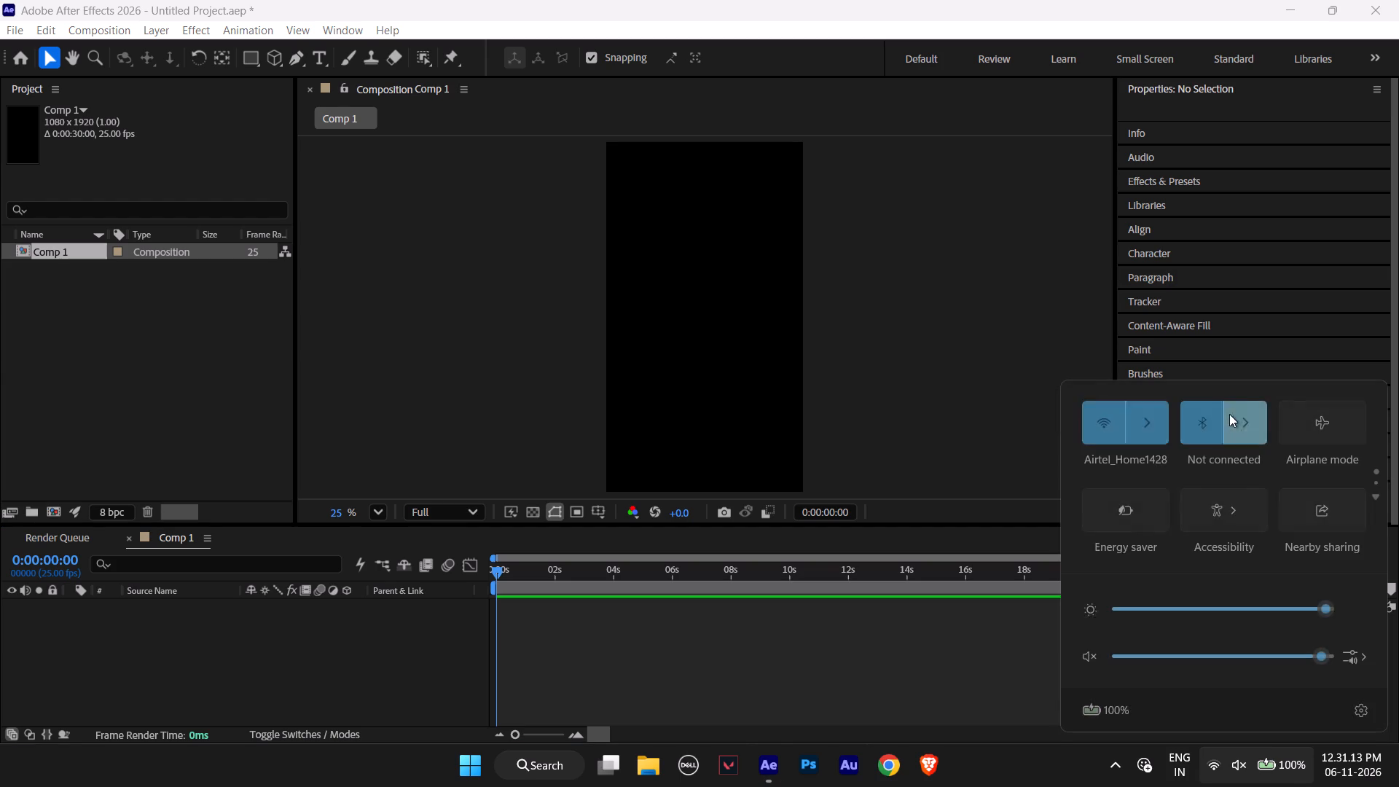
pyautogui.click(1240, 423)
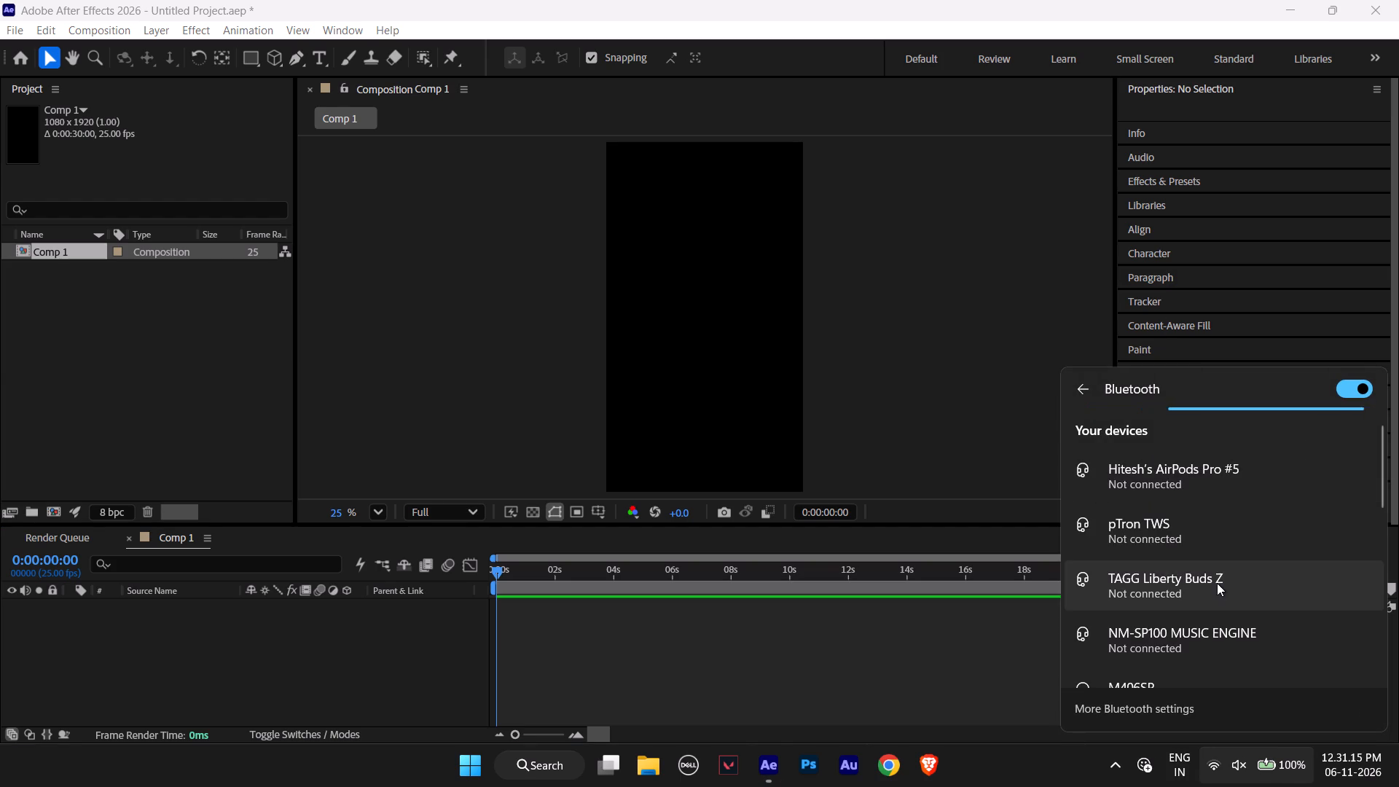
pyautogui.scroll(-6, 1177, 525)
pyautogui.scroll(2, 1174, 536)
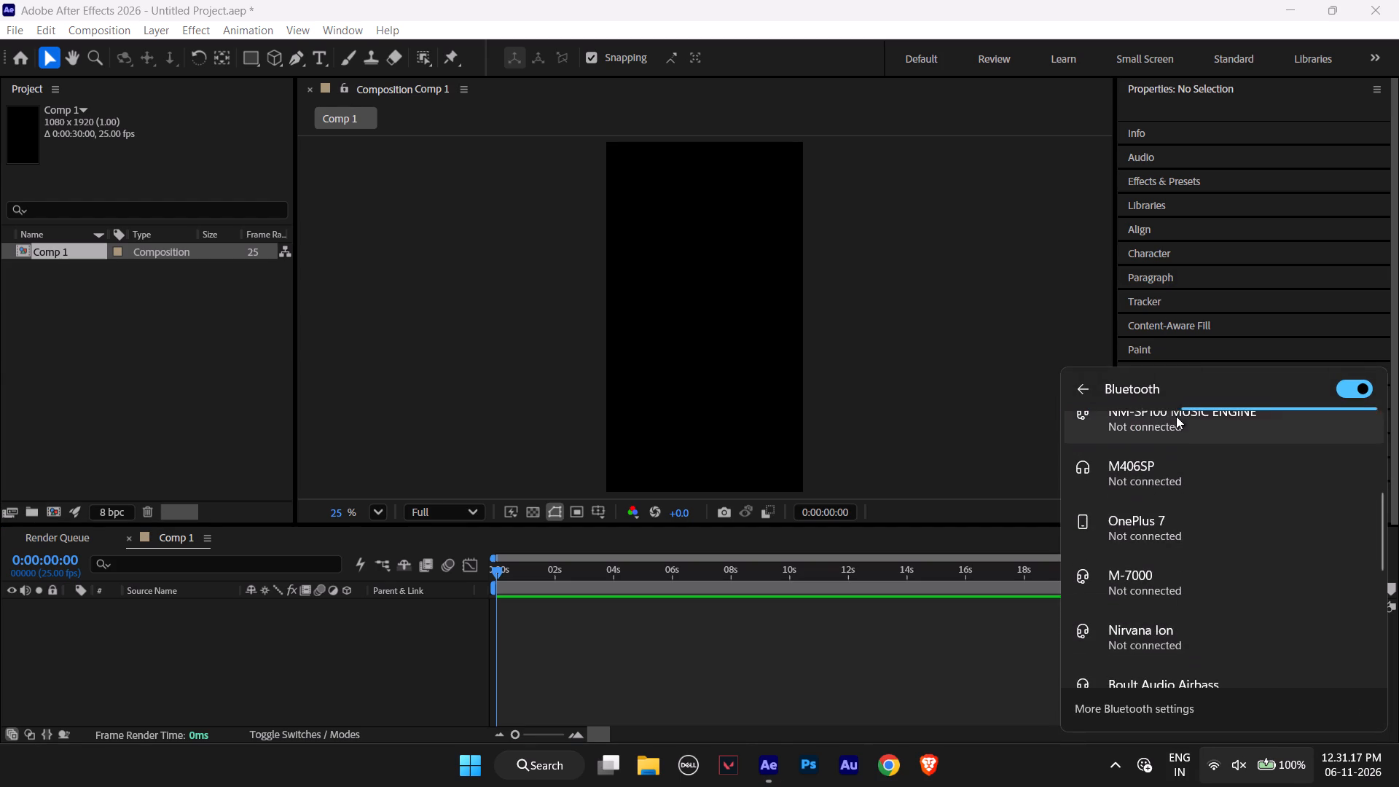
pyautogui.scroll(-3, 1201, 591)
pyautogui.scroll(5, 1201, 591)
pyautogui.scroll(4, 1176, 490)
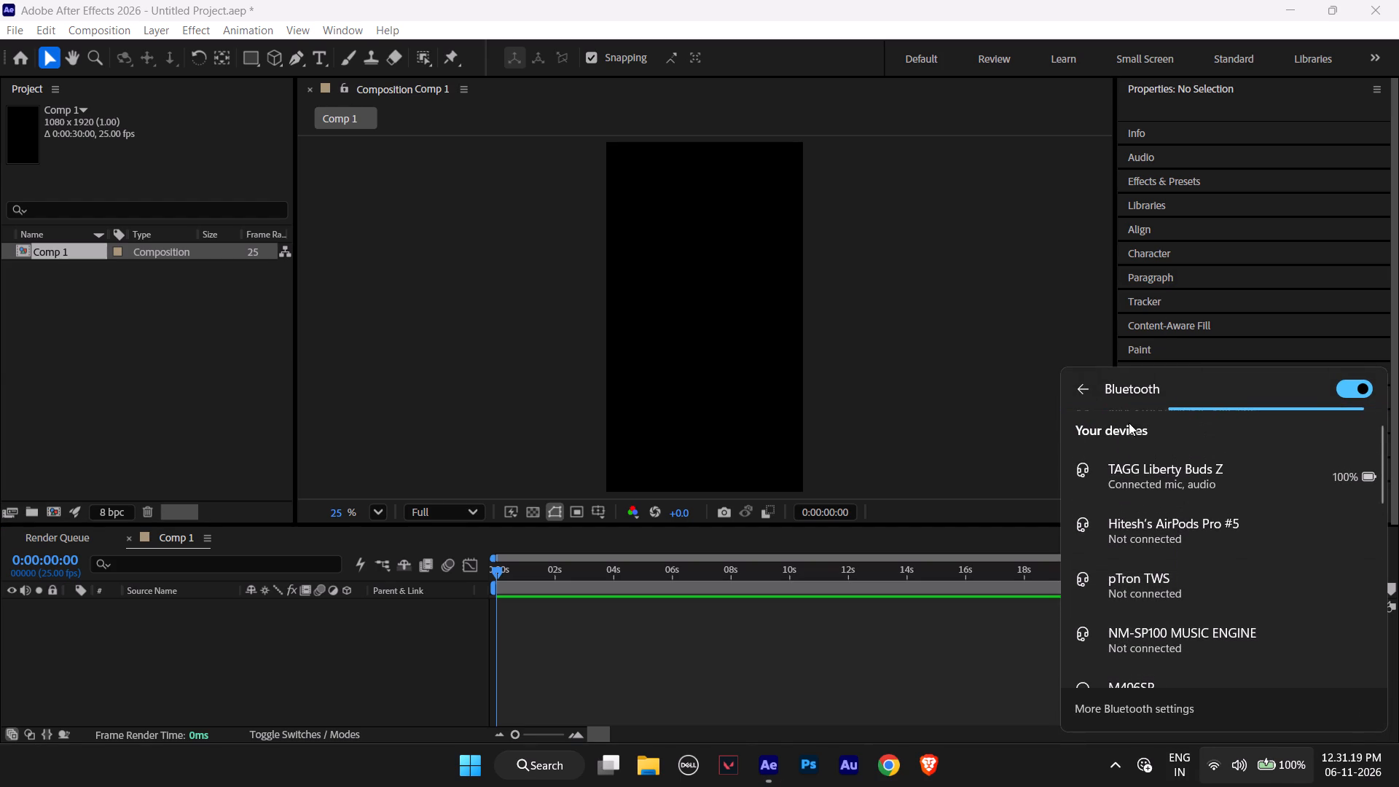
pyautogui.click(1076, 380)
pyautogui.click(1081, 786)
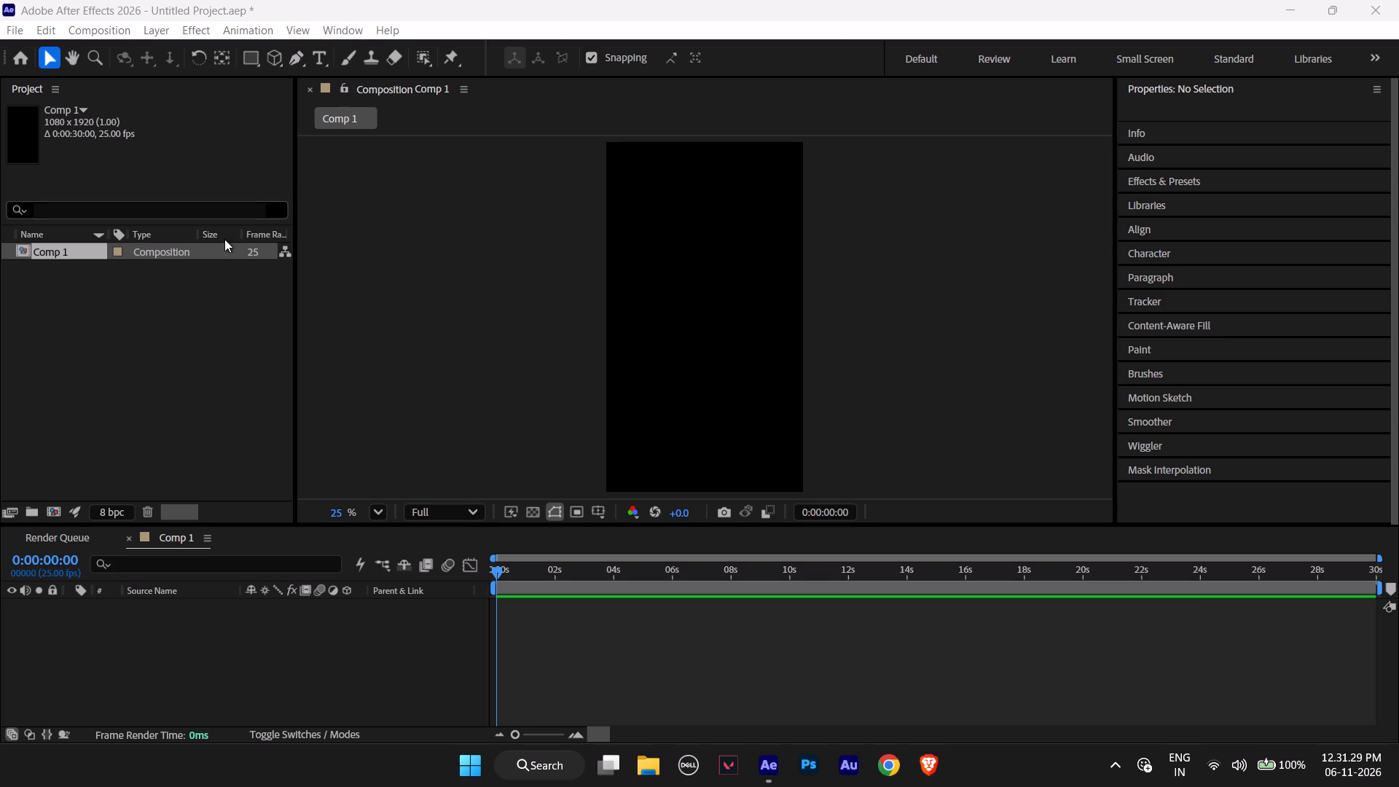
# Open the import options for bringing footage into the After Effects project.
pyautogui.click(8, 30)
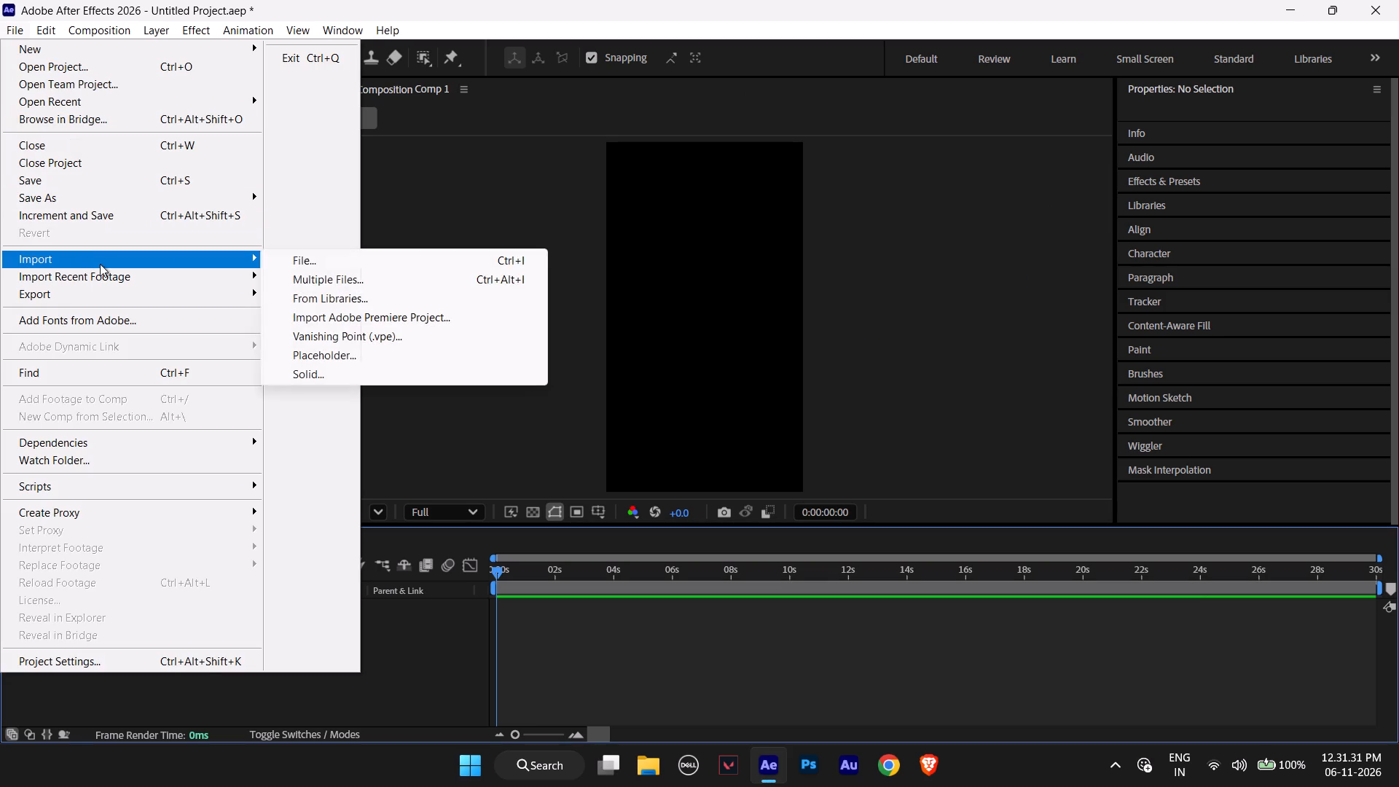
# Import the Mehbooba Mehbooba Sholay 320 Kbps Music and Vocal MP3 files from the Audio playlist folder in Downloads.
pyautogui.click(327, 258)
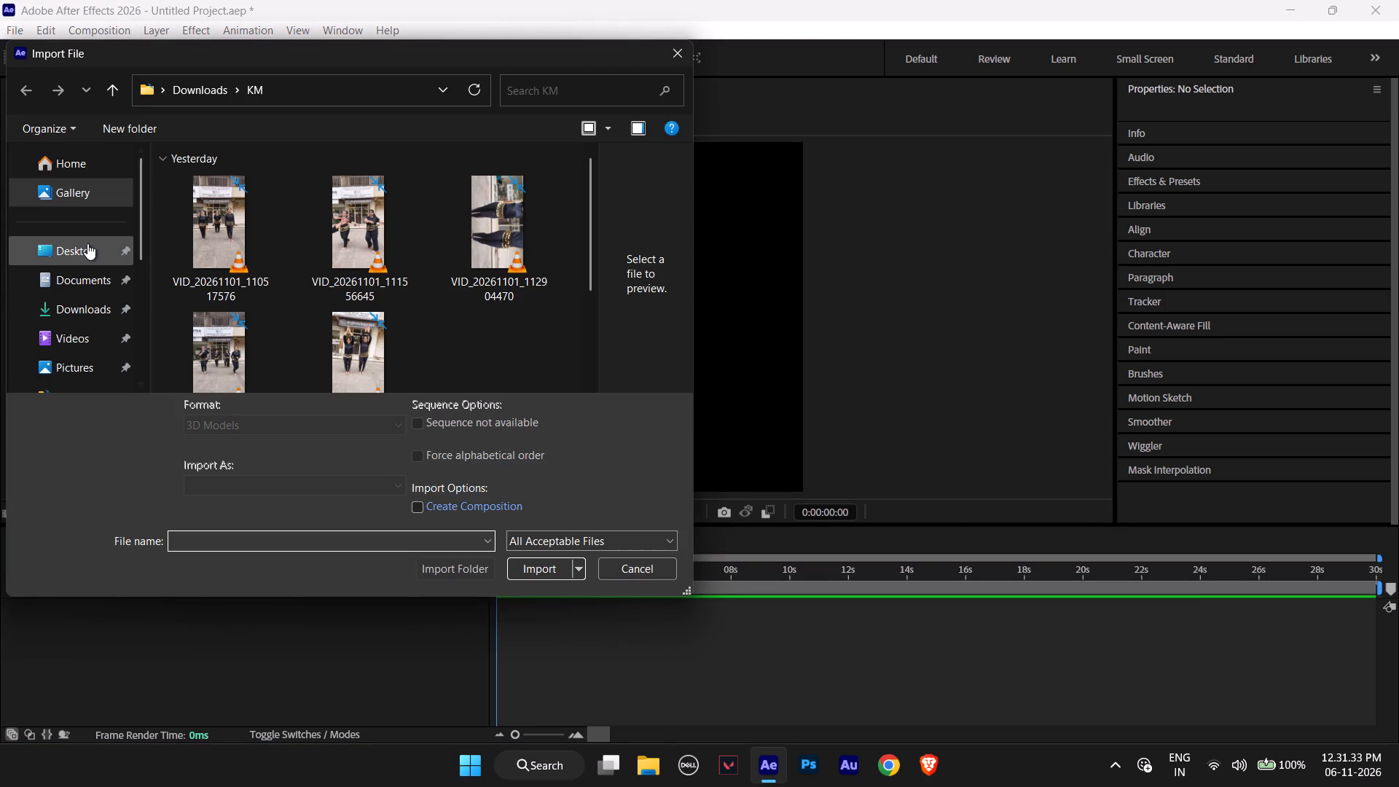
pyautogui.click(104, 282)
pyautogui.click(101, 319)
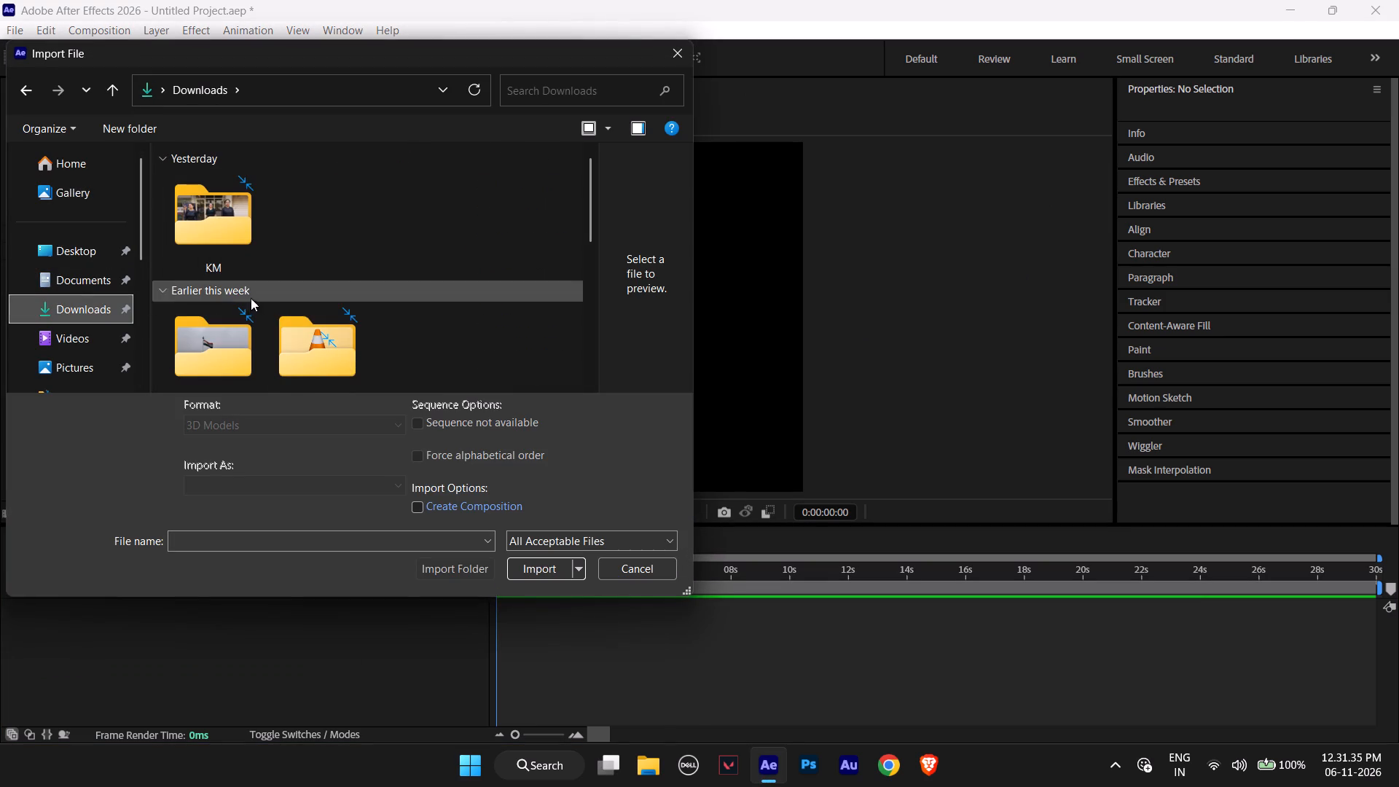
pyautogui.scroll(-1, 251, 298)
pyautogui.doubleClick(291, 281)
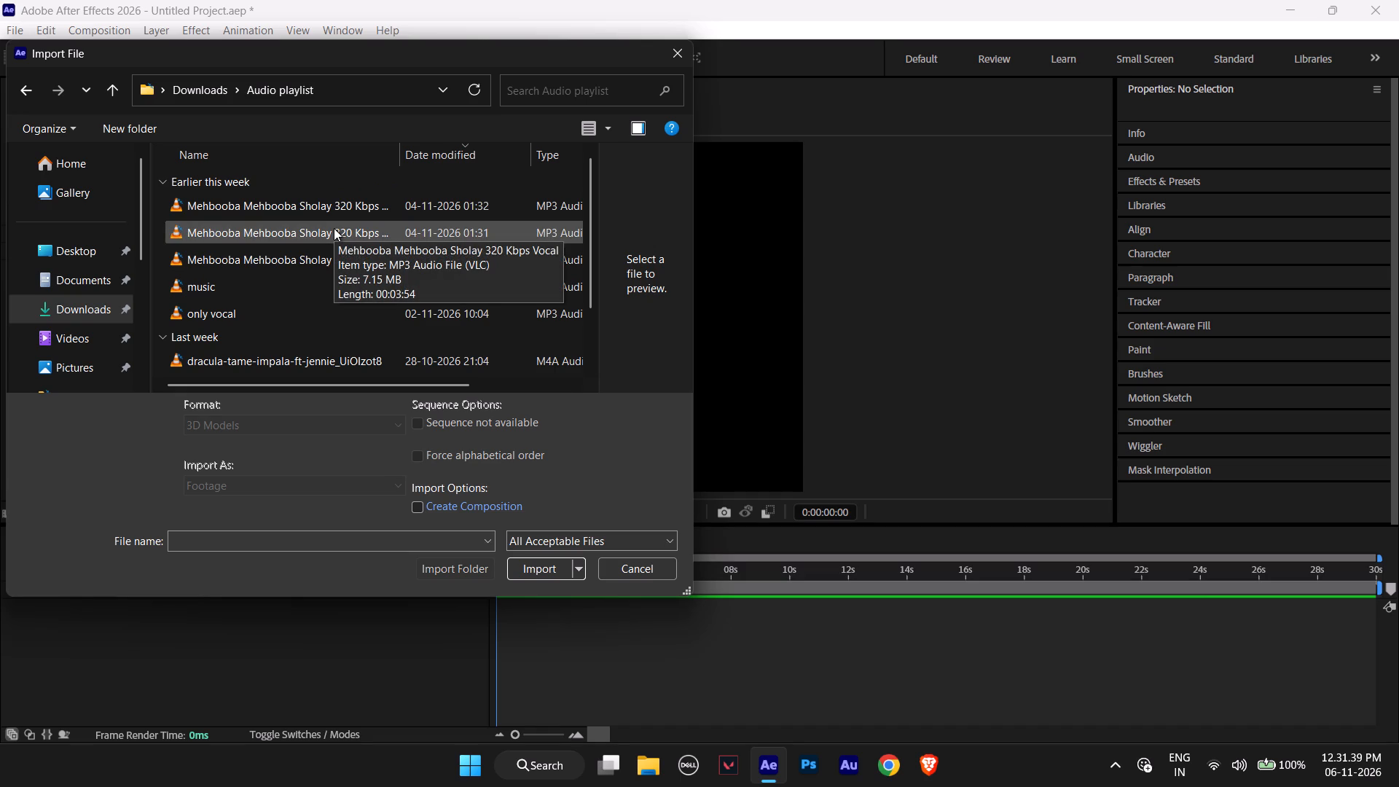
pyautogui.moveTo(334, 228); pyautogui.dragTo(506, 450)
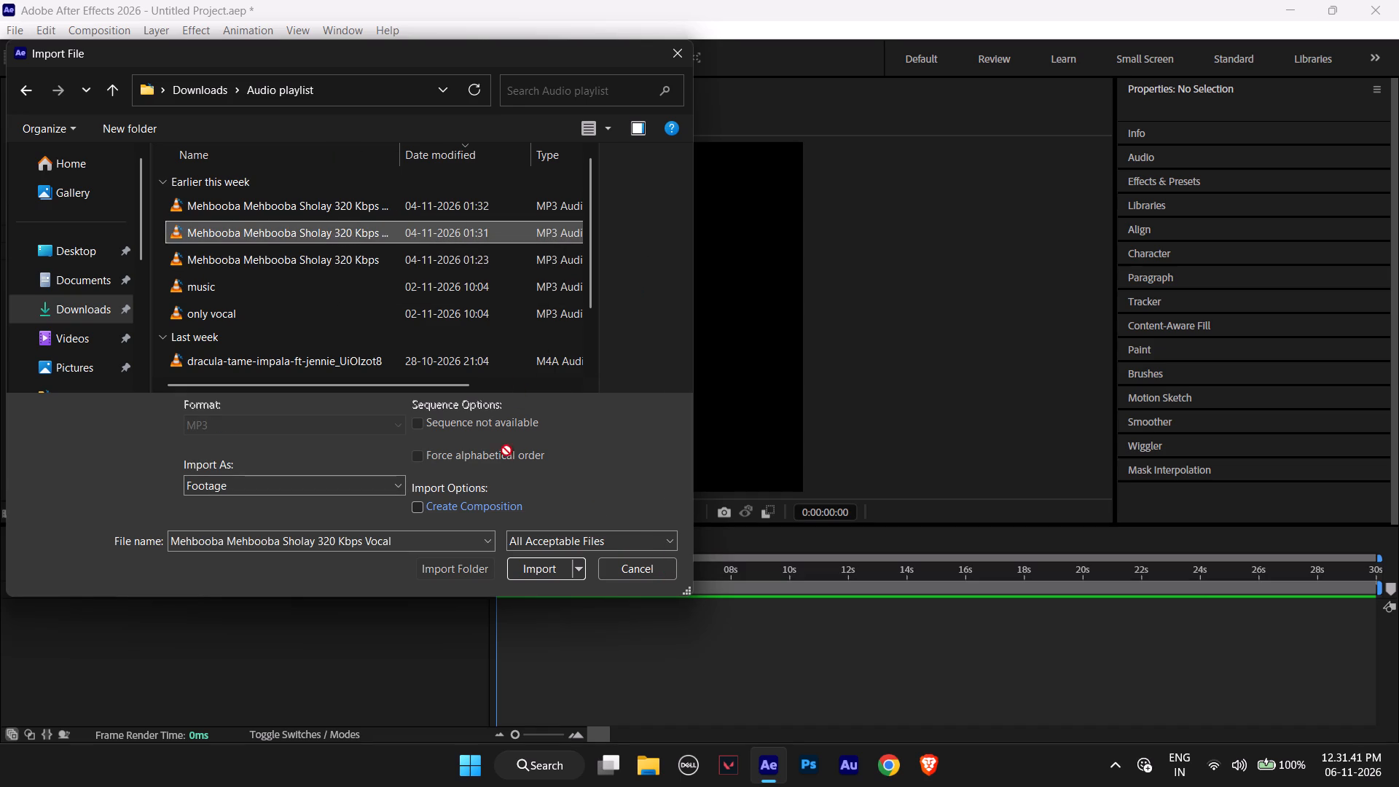
pyautogui.moveTo(506, 450); pyautogui.dragTo(360, 251)
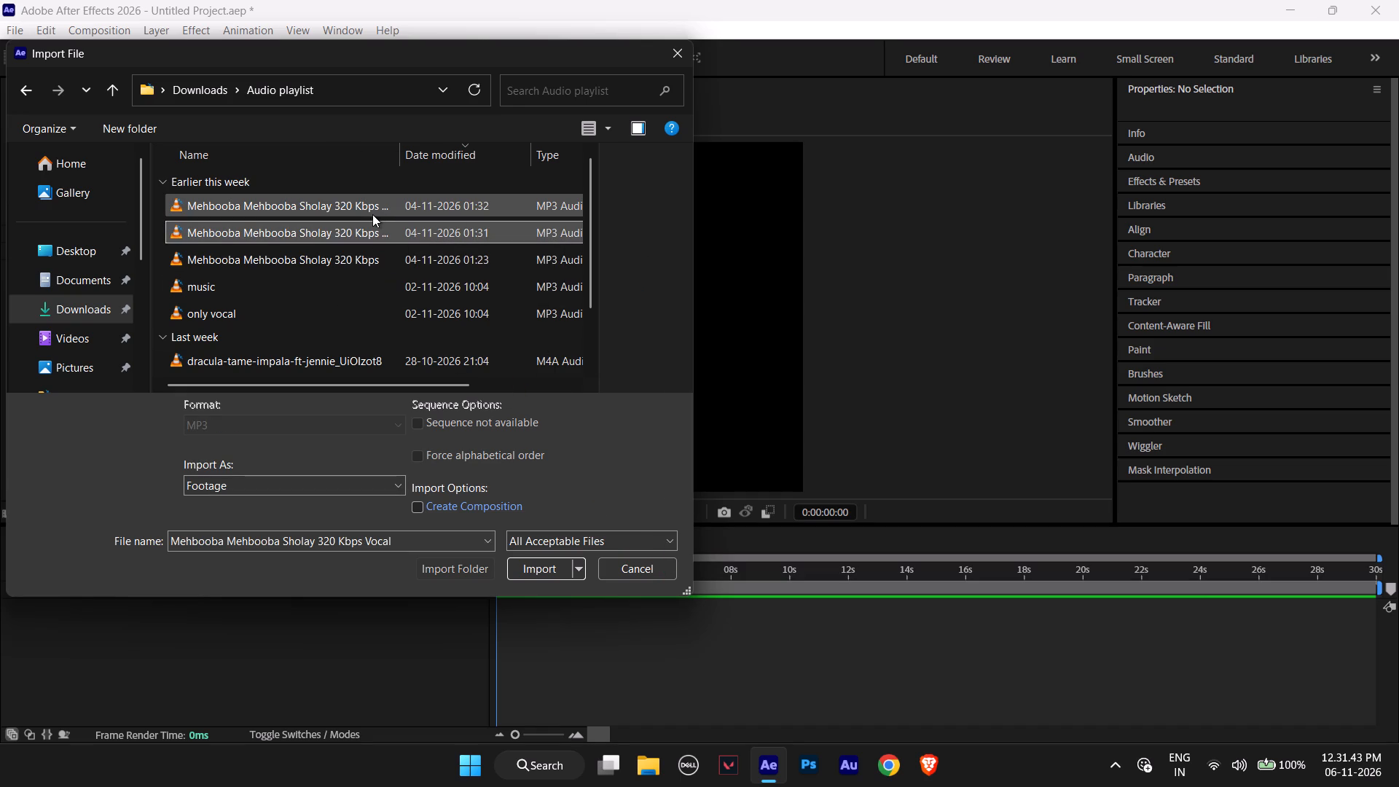
pyautogui.keyDown('ctrl'); pyautogui.click(372, 214); pyautogui.keyUp('ctrl')
pyautogui.click(537, 565)
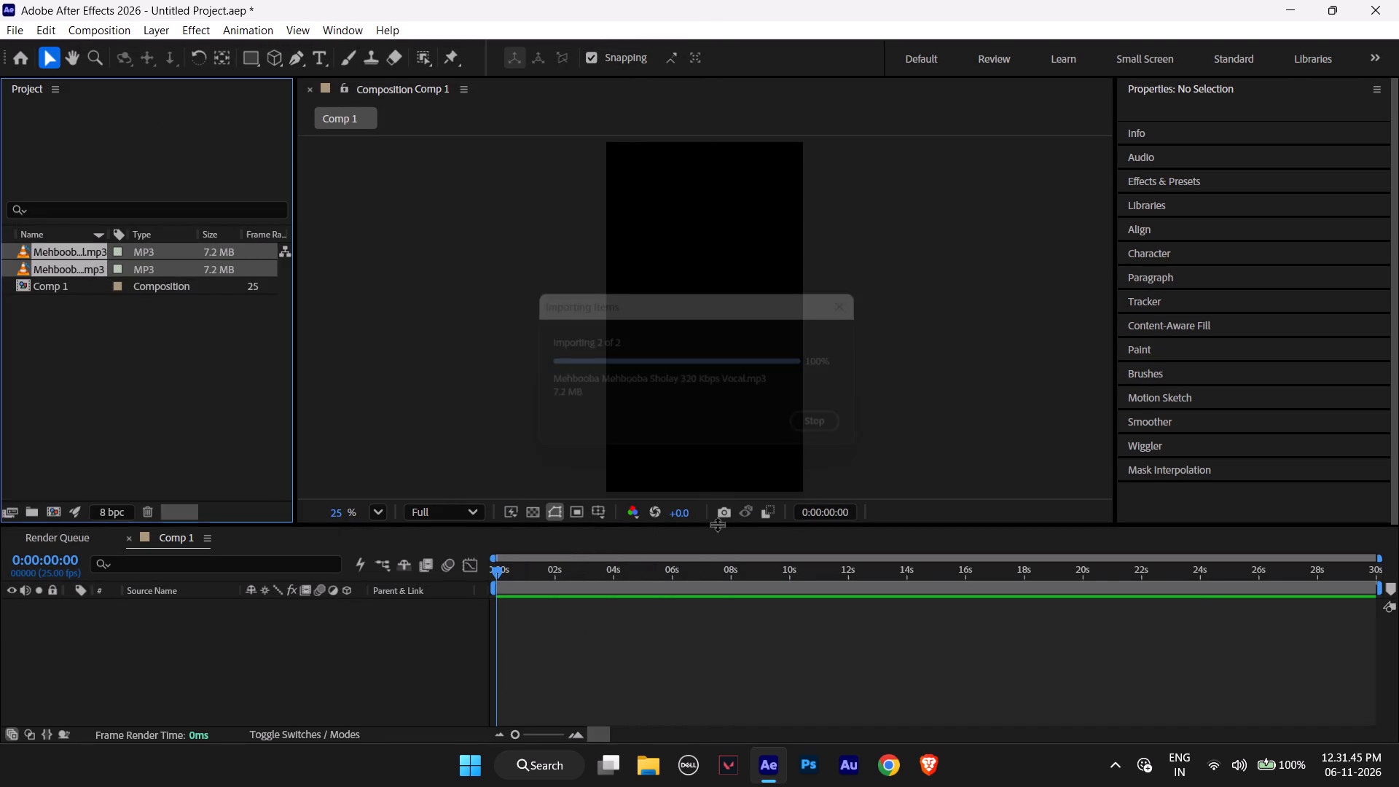
# Add both imported MP3 files to the Comp 1 timeline as layers starting at 0:00:00:00.
pyautogui.moveTo(84, 250); pyautogui.dragTo(190, 624)
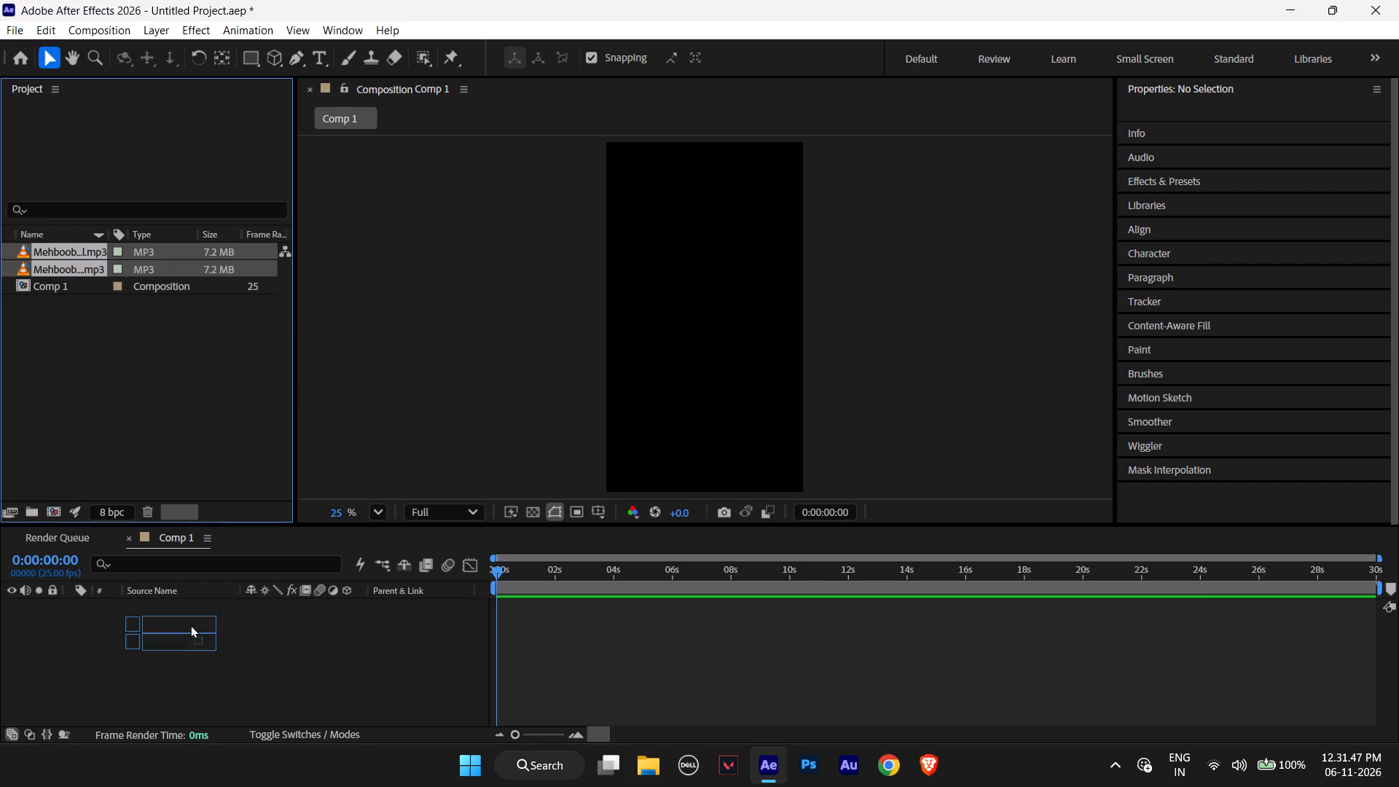
pyautogui.moveTo(190, 624); pyautogui.dragTo(165, 611)
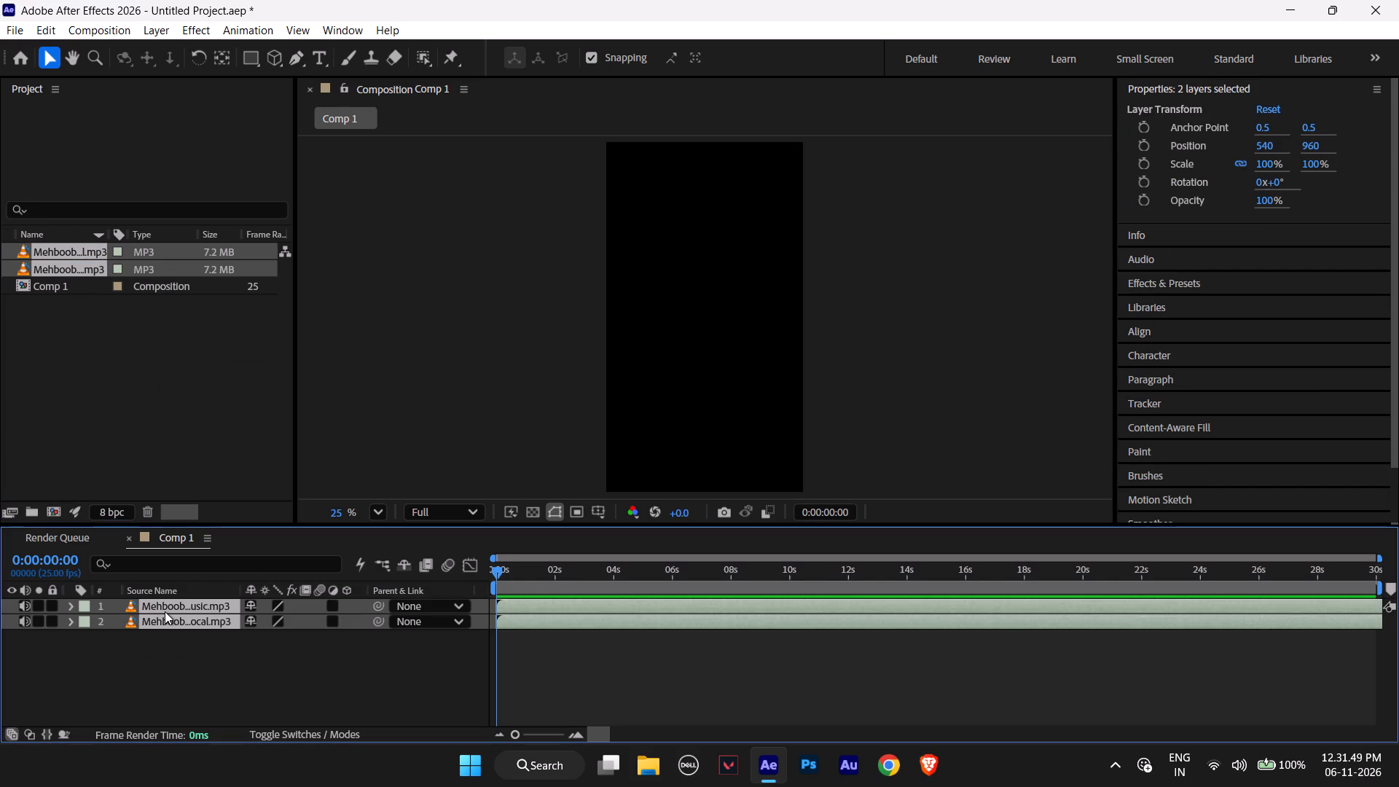
pyautogui.click(169, 445)
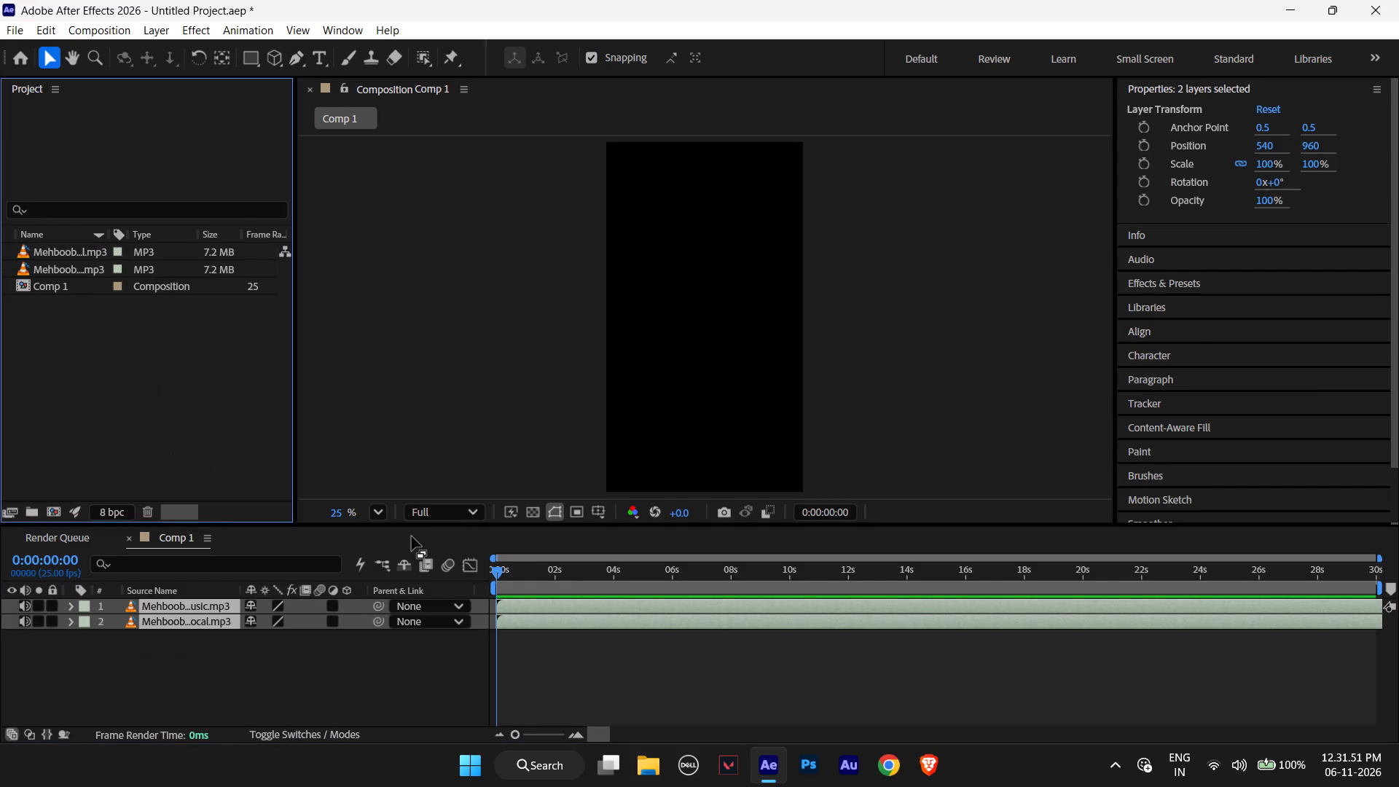
# Open the Music layer in its own viewer, check its full length and play its beginning, and close the viewer.
pyautogui.doubleClick(189, 604)
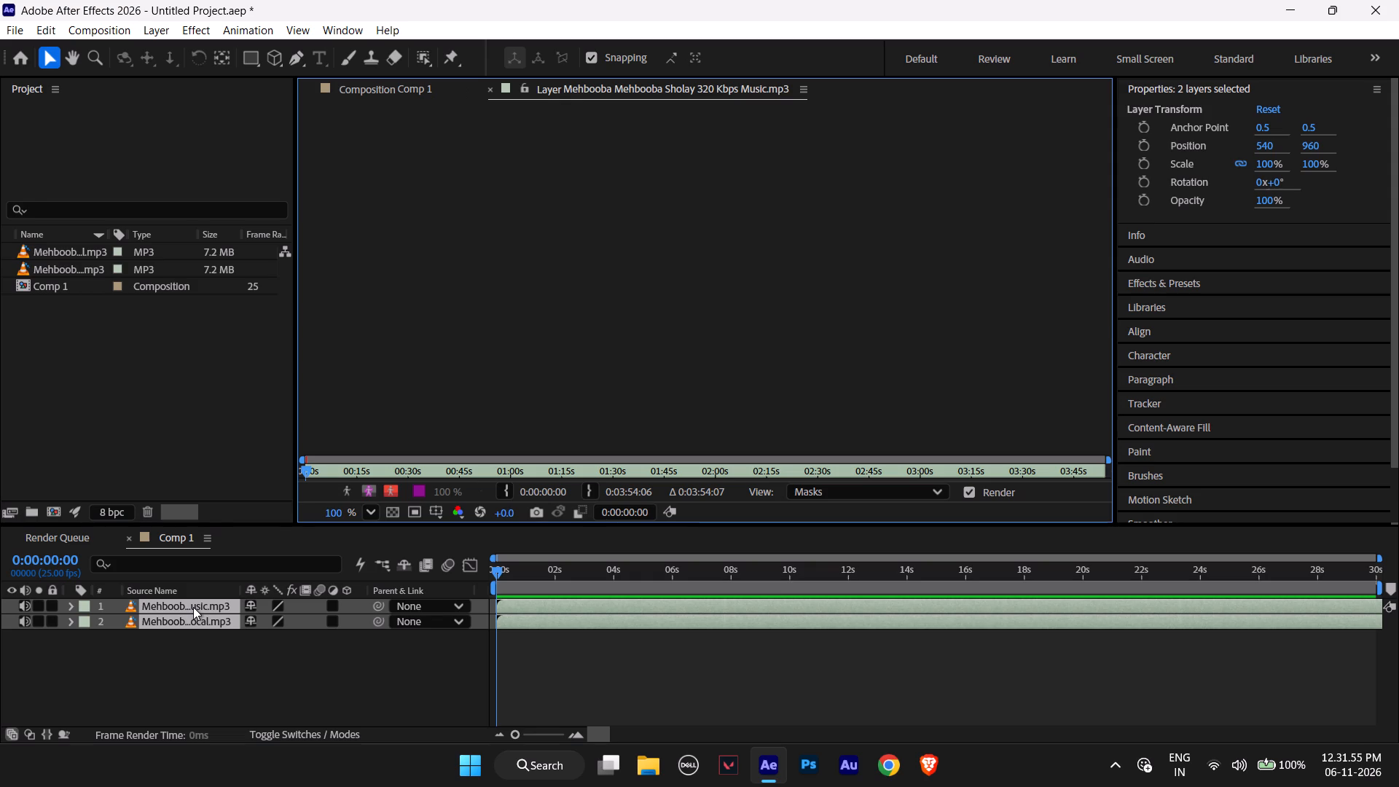
pyautogui.moveTo(1092, 469); pyautogui.dragTo(1074, 469)
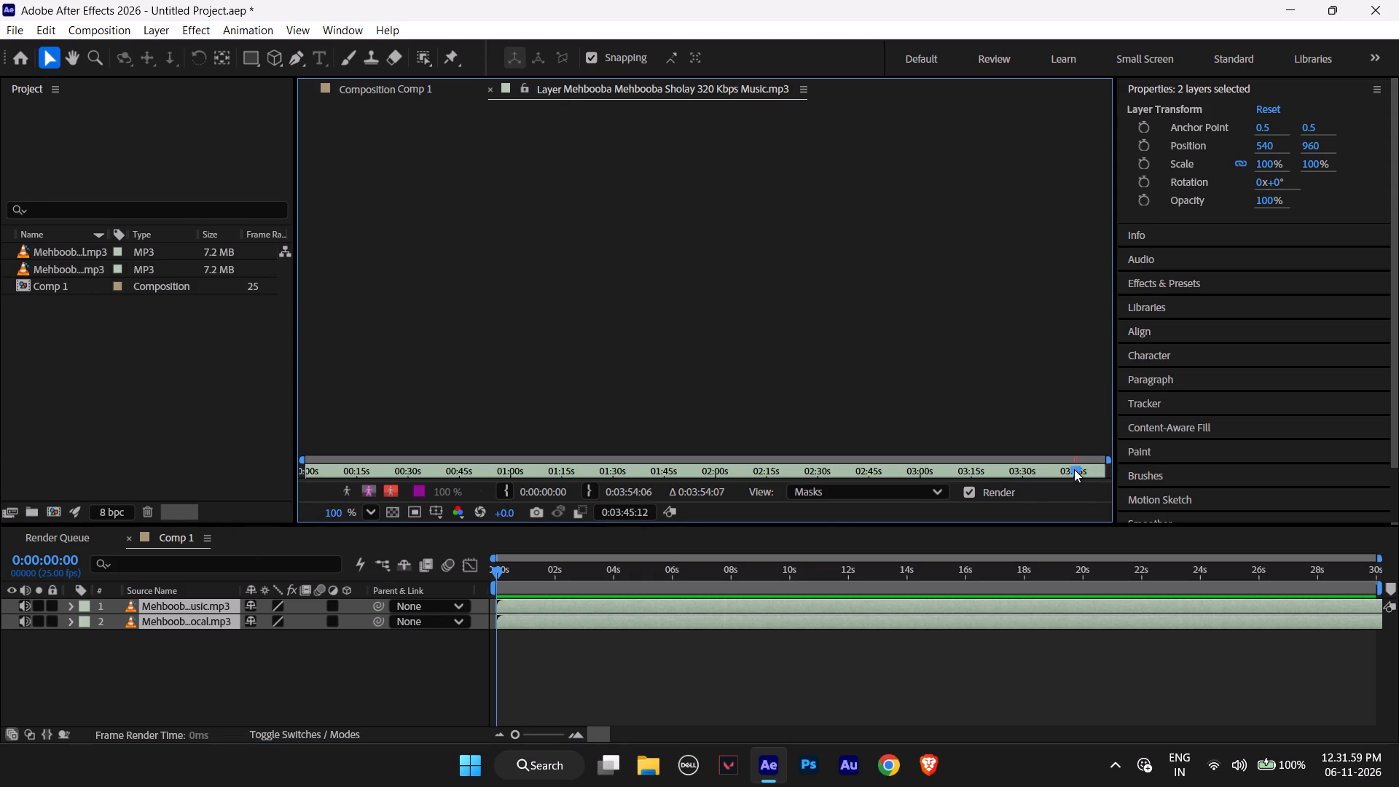
pyautogui.moveTo(1074, 469); pyautogui.dragTo(1120, 473)
pyautogui.moveTo(1120, 473); pyautogui.dragTo(429, 512)
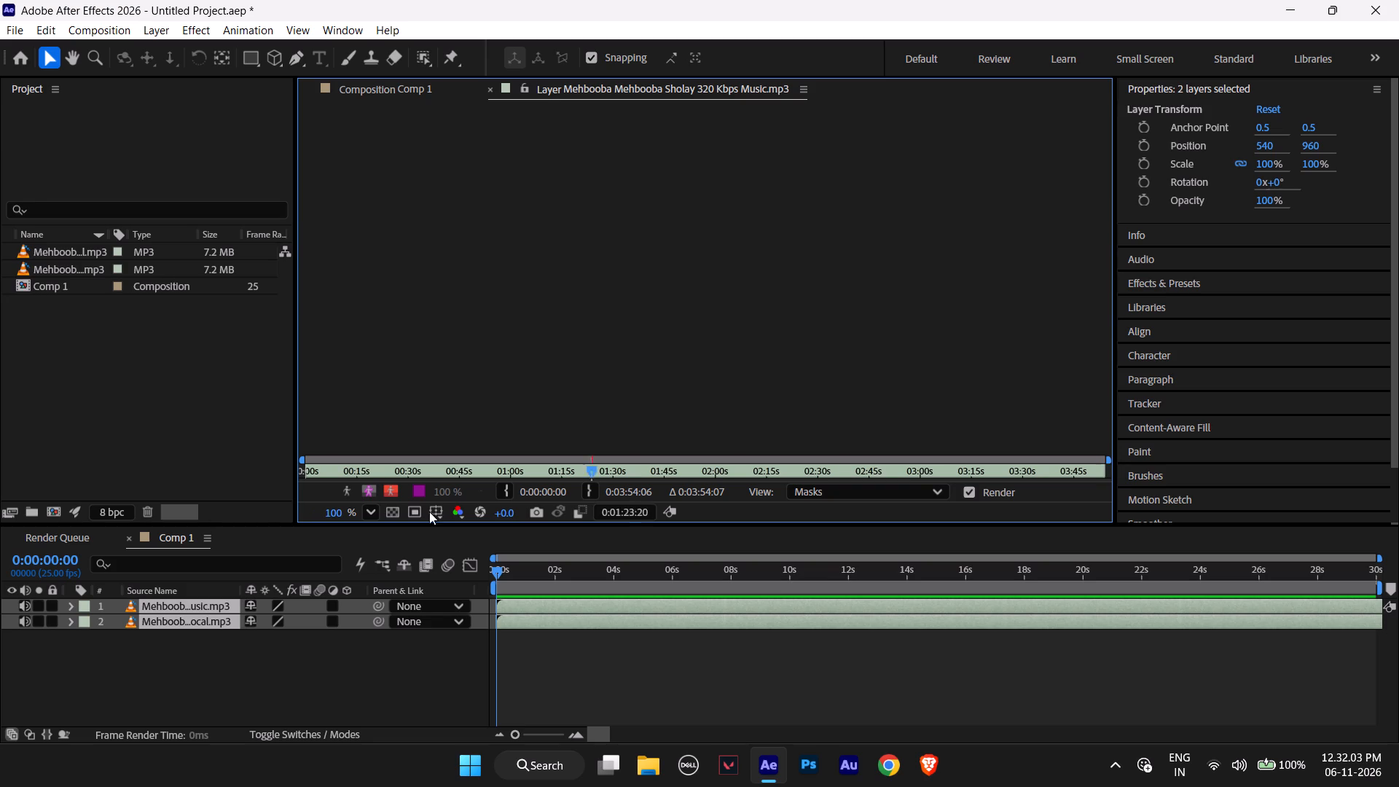
pyautogui.moveTo(429, 512); pyautogui.dragTo(106, 516)
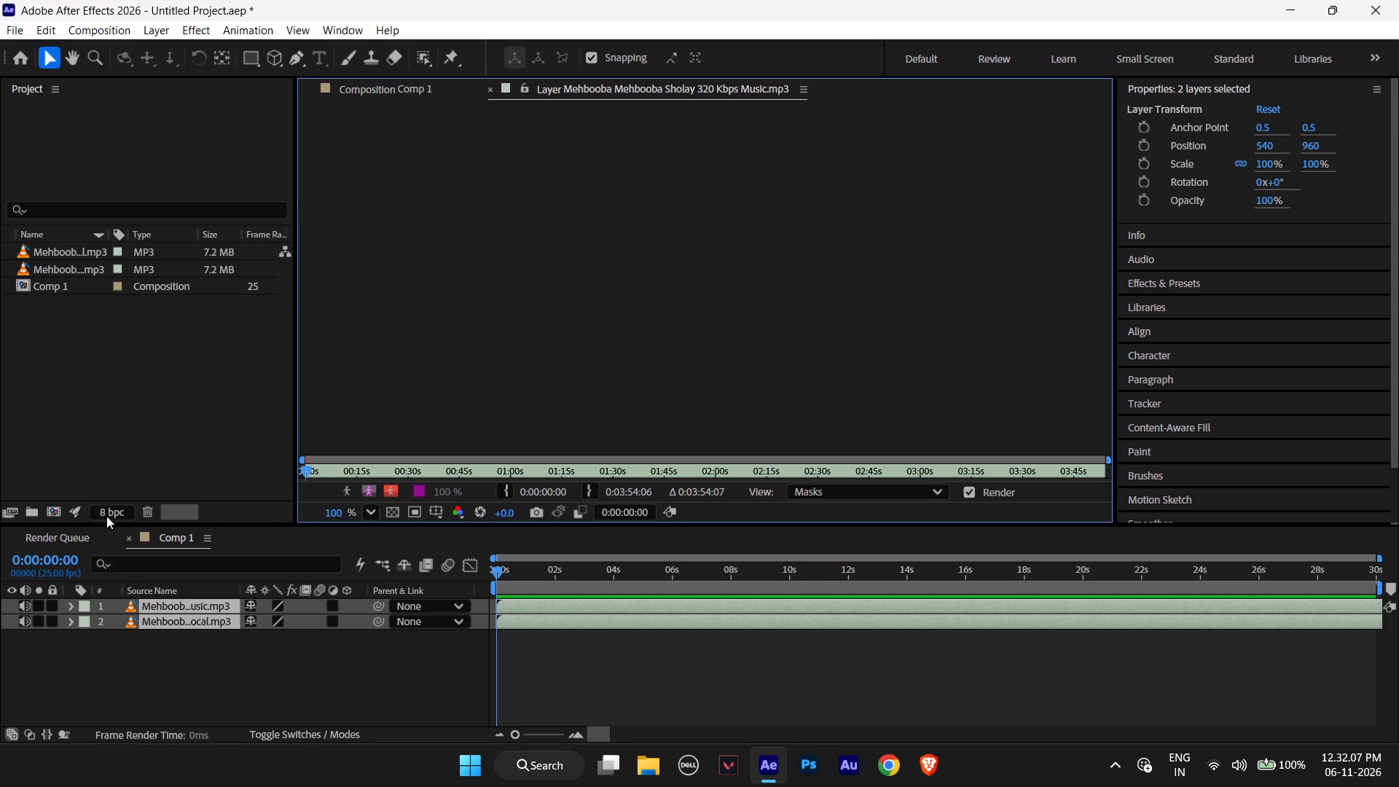
pyautogui.moveTo(106, 516); pyautogui.dragTo(99, 516)
pyautogui.press('space')
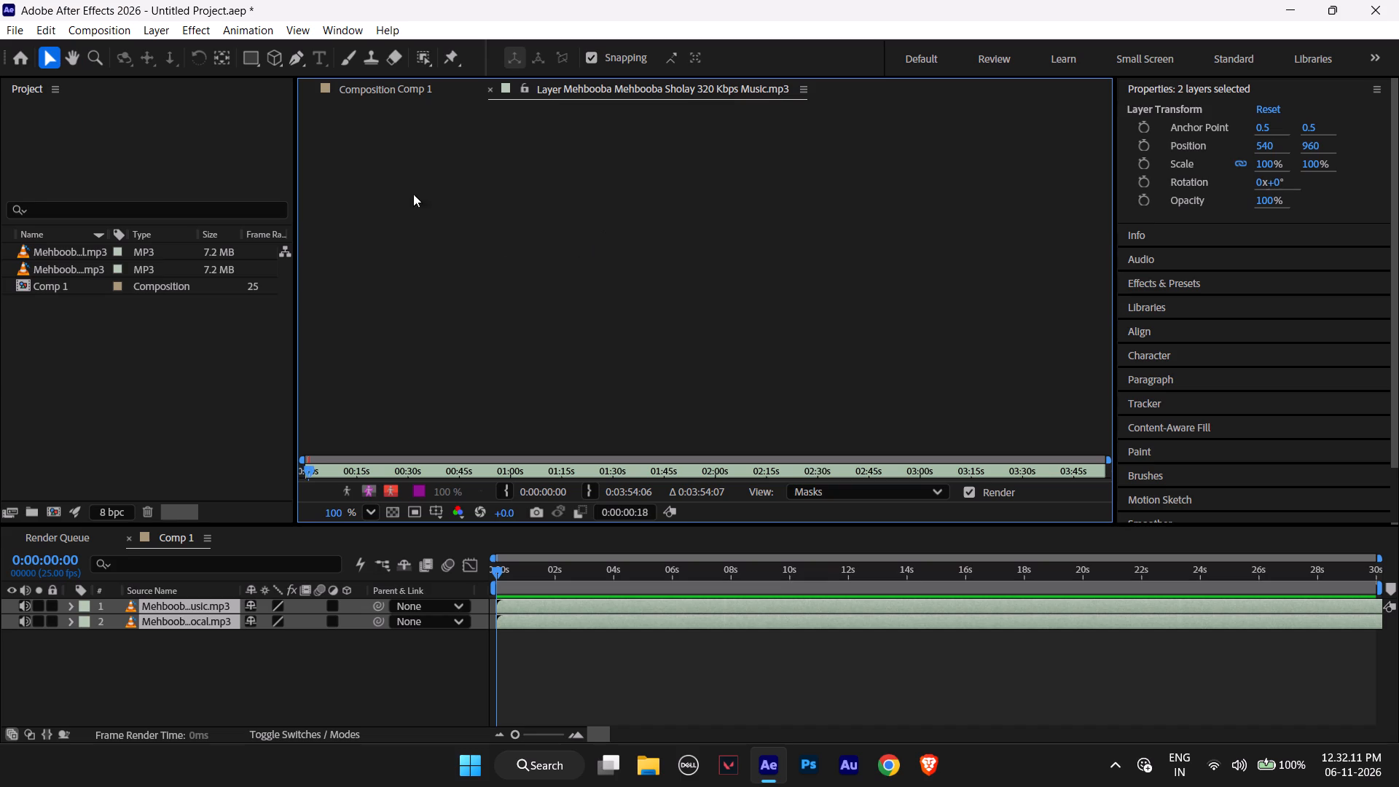
pyautogui.click(486, 90)
# Preview the opening seconds of Comp 1 with both audio layers playing together.
pyautogui.press('space')
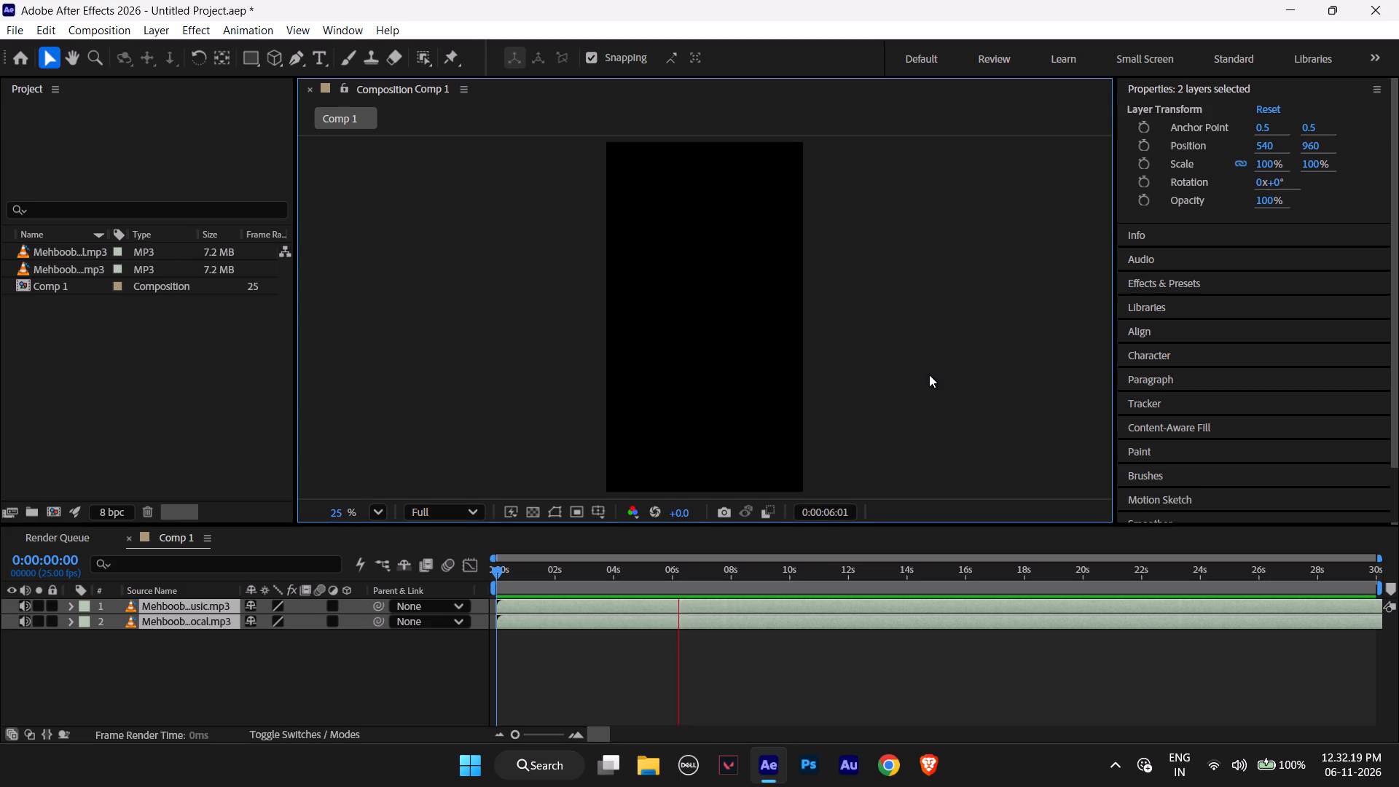
pyautogui.press('space')
pyautogui.press('space')
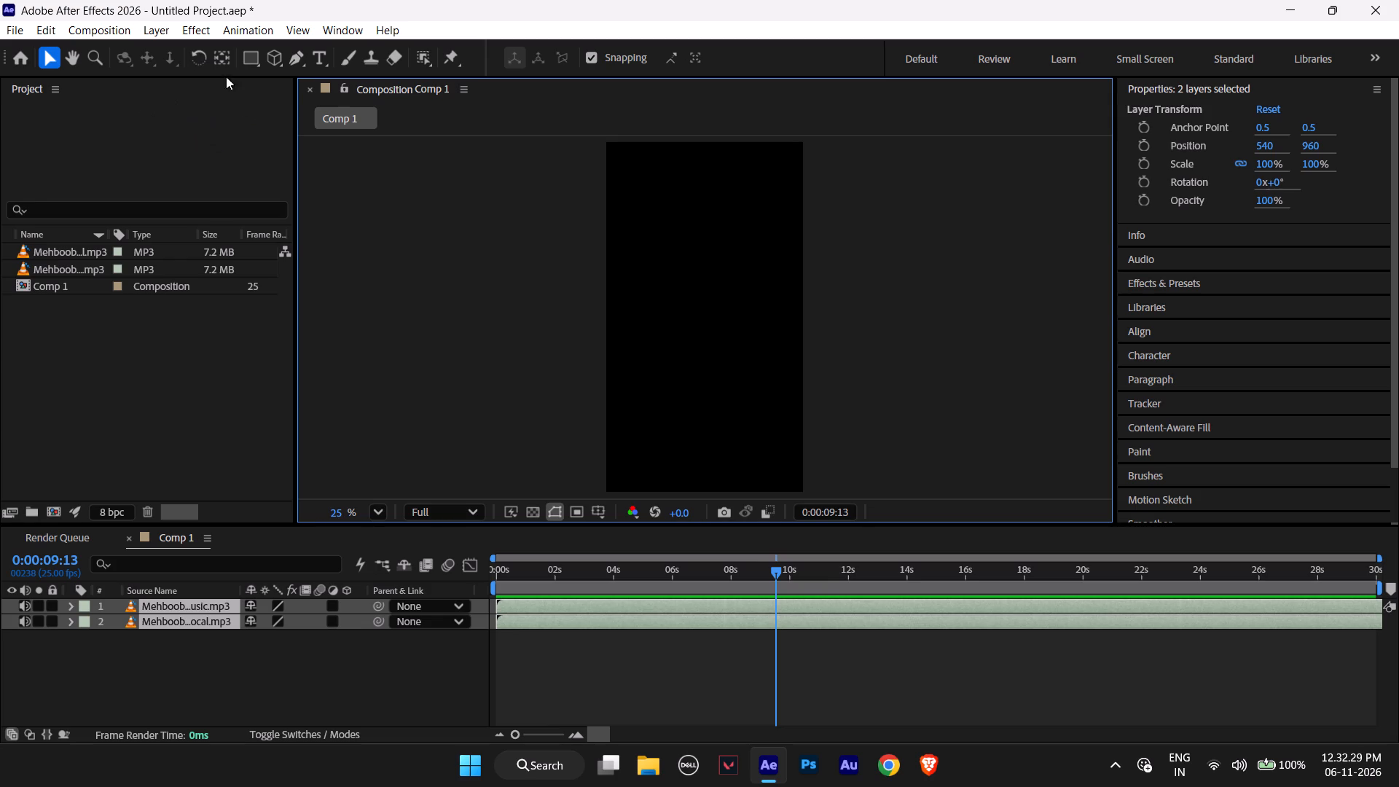
# Set the Comp 1 duration to 0:03:45:00 in the composition settings.
pyautogui.click(122, 32)
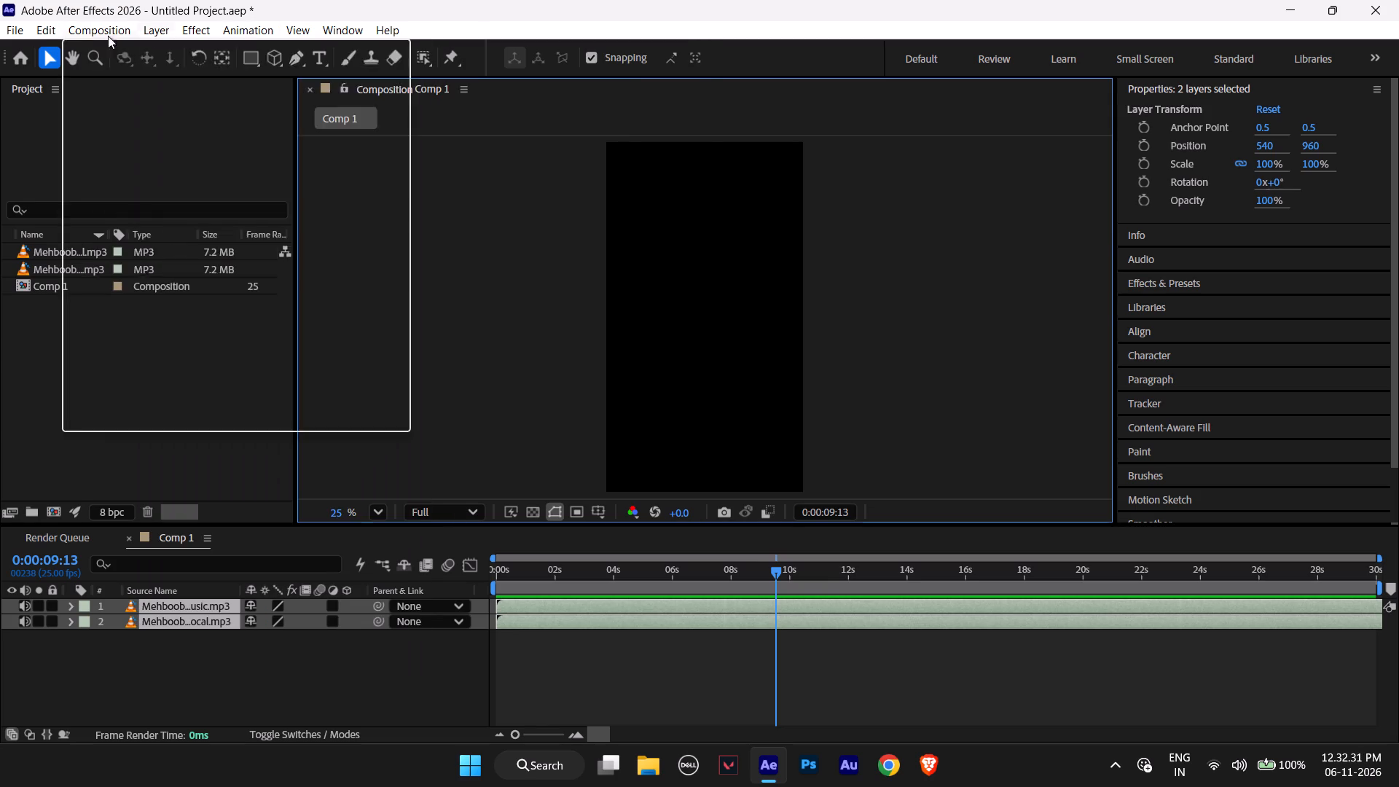
pyautogui.click(130, 78)
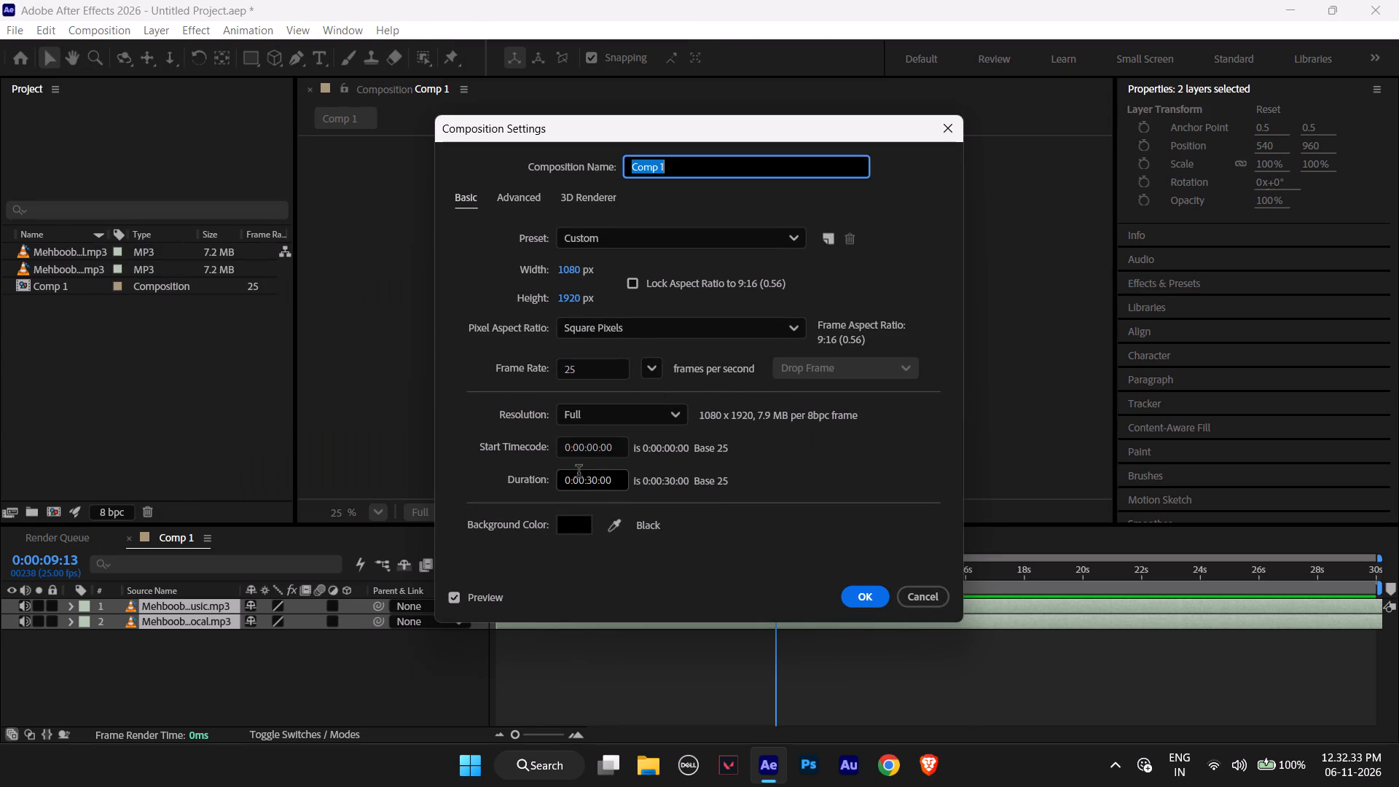
pyautogui.click(581, 484)
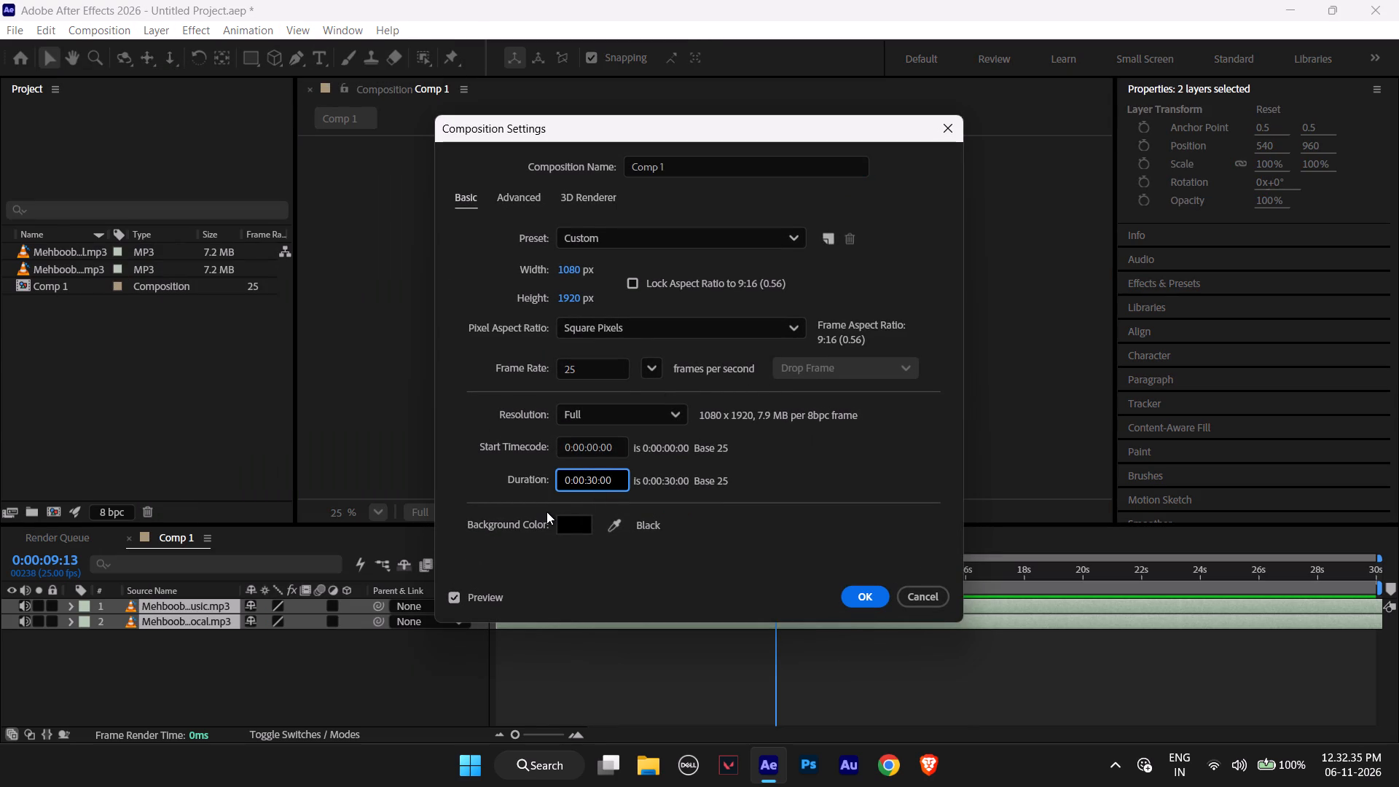
pyautogui.press('Right')
pyautogui.press('BackSpace')
pyautogui.press('3')
pyautogui.press('Right')
pyautogui.press('Right')
pyautogui.press('Right')
pyautogui.press('BackSpace')
pyautogui.press('BackSpace')
pyautogui.write('45')
pyautogui.press('Return')
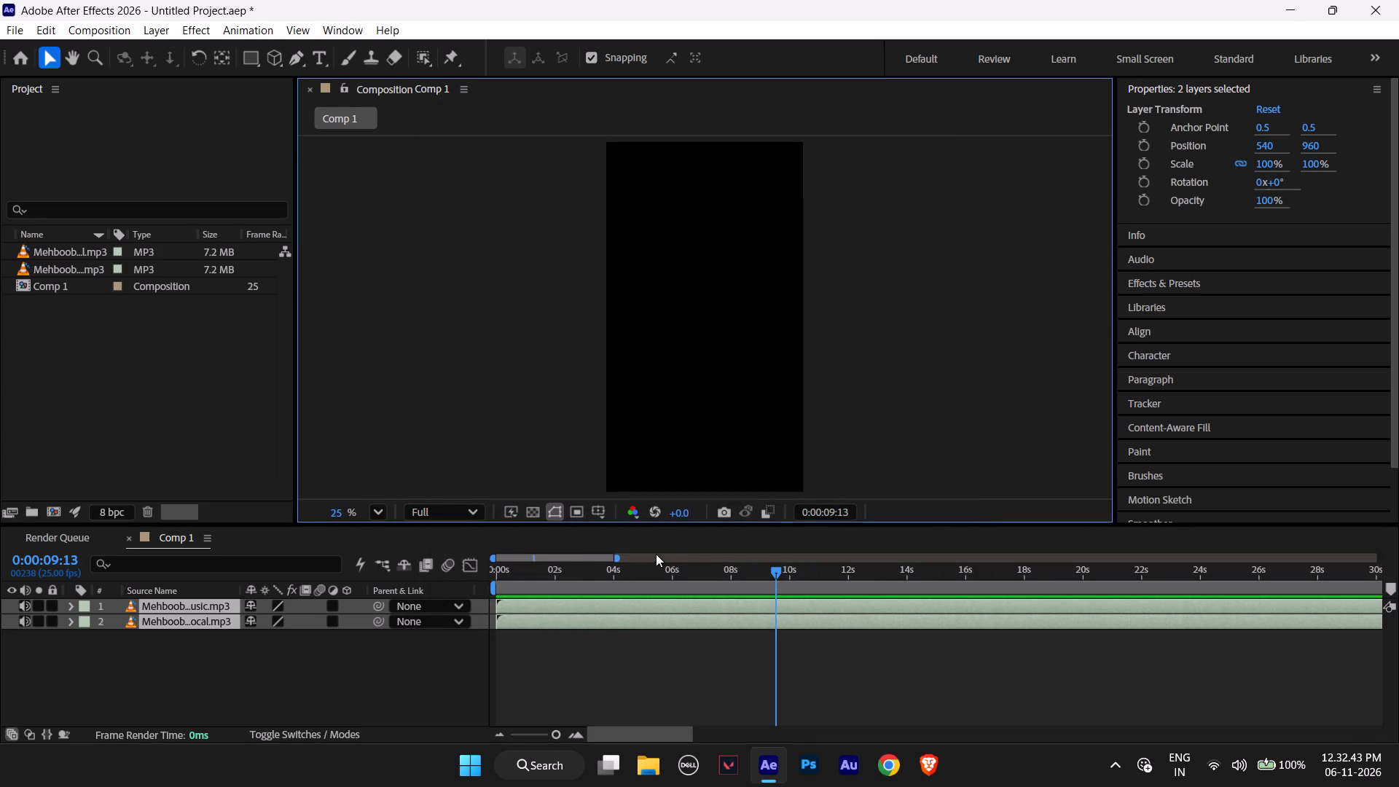
# Preview both audio layers across the full Comp 1 timeline, playing from 0:00:00:00.
pyautogui.moveTo(616, 555); pyautogui.dragTo(1398, 529)
pyautogui.press('space')
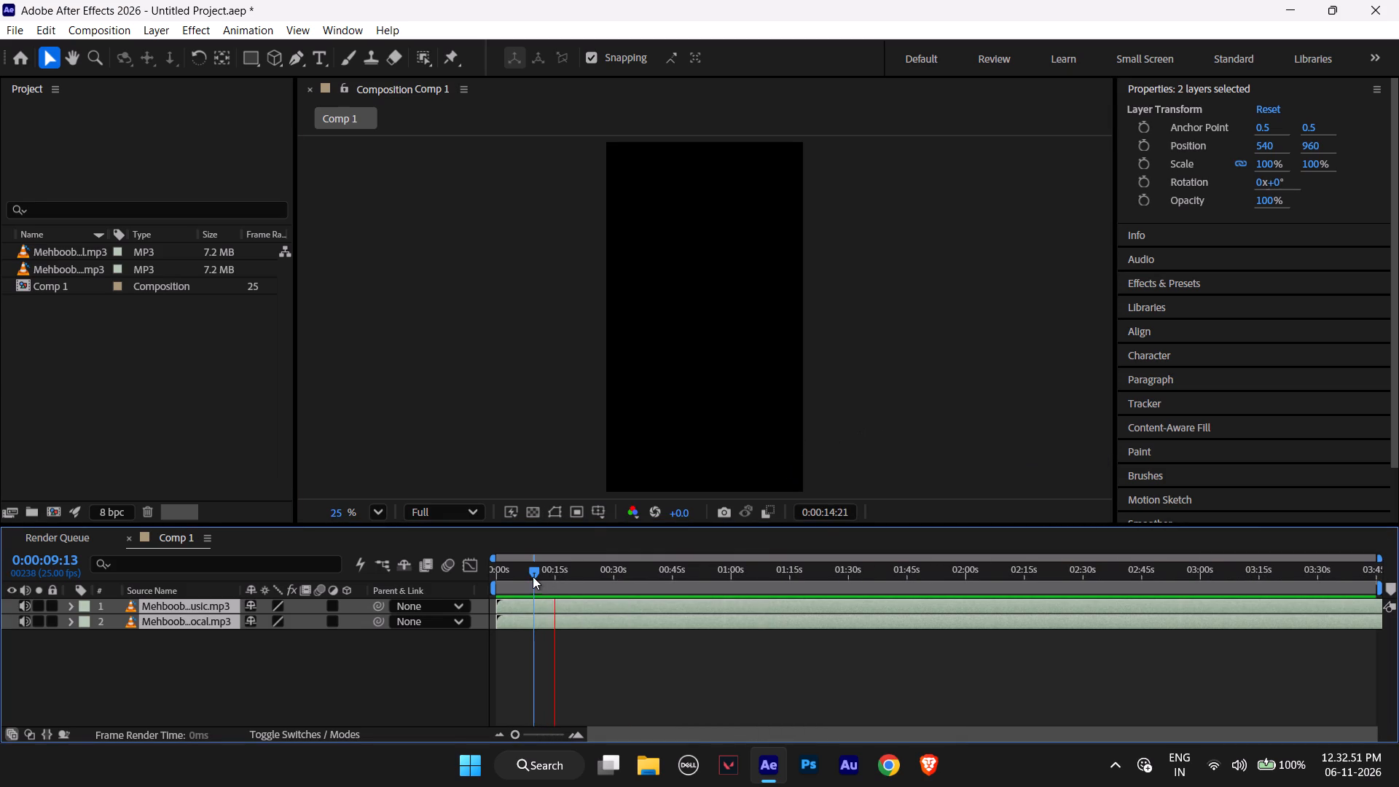
pyautogui.moveTo(533, 576); pyautogui.dragTo(319, 606)
pyautogui.press('space')
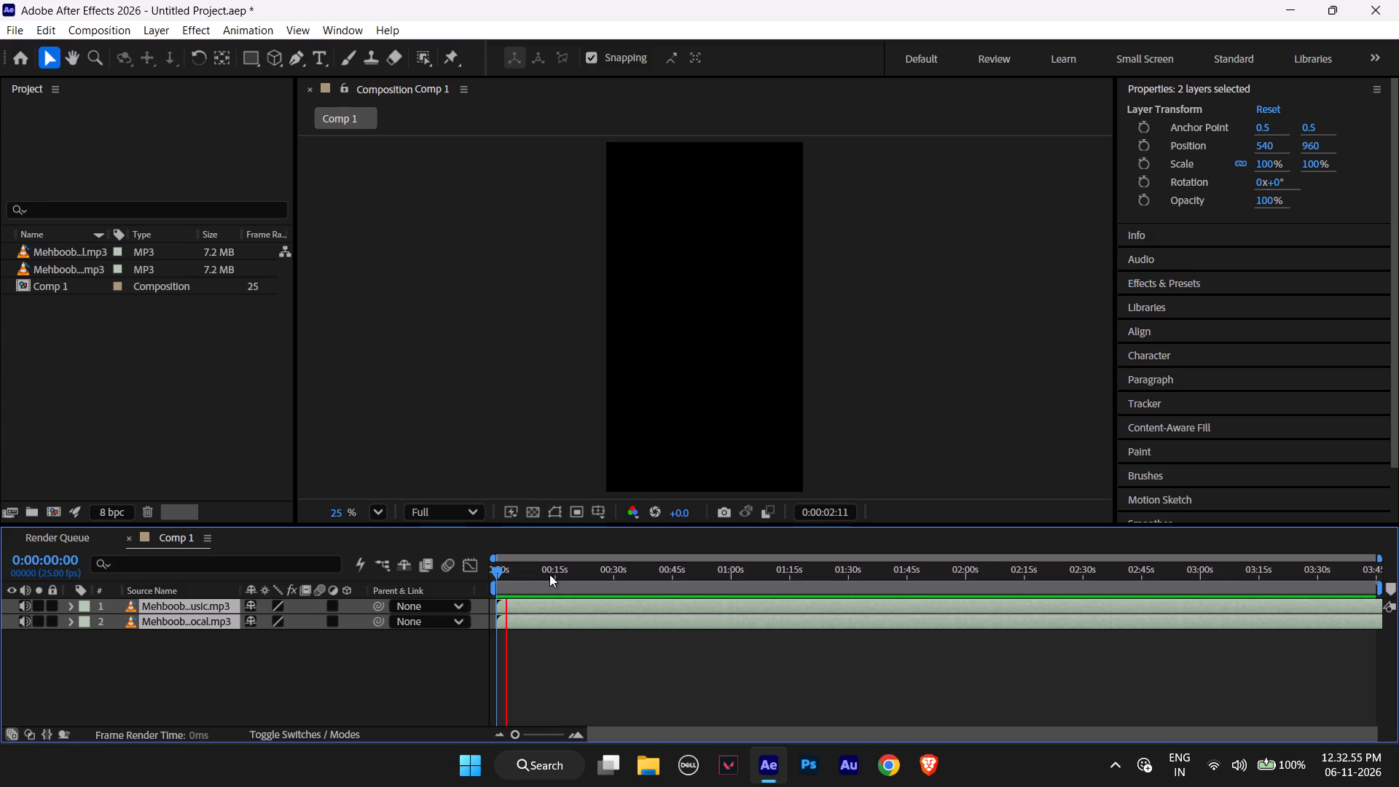
# Deselect both audio layers and replay the Comp 1 preview from 0:00:00:00 to listen to the music and vocal together.
pyautogui.click(166, 664)
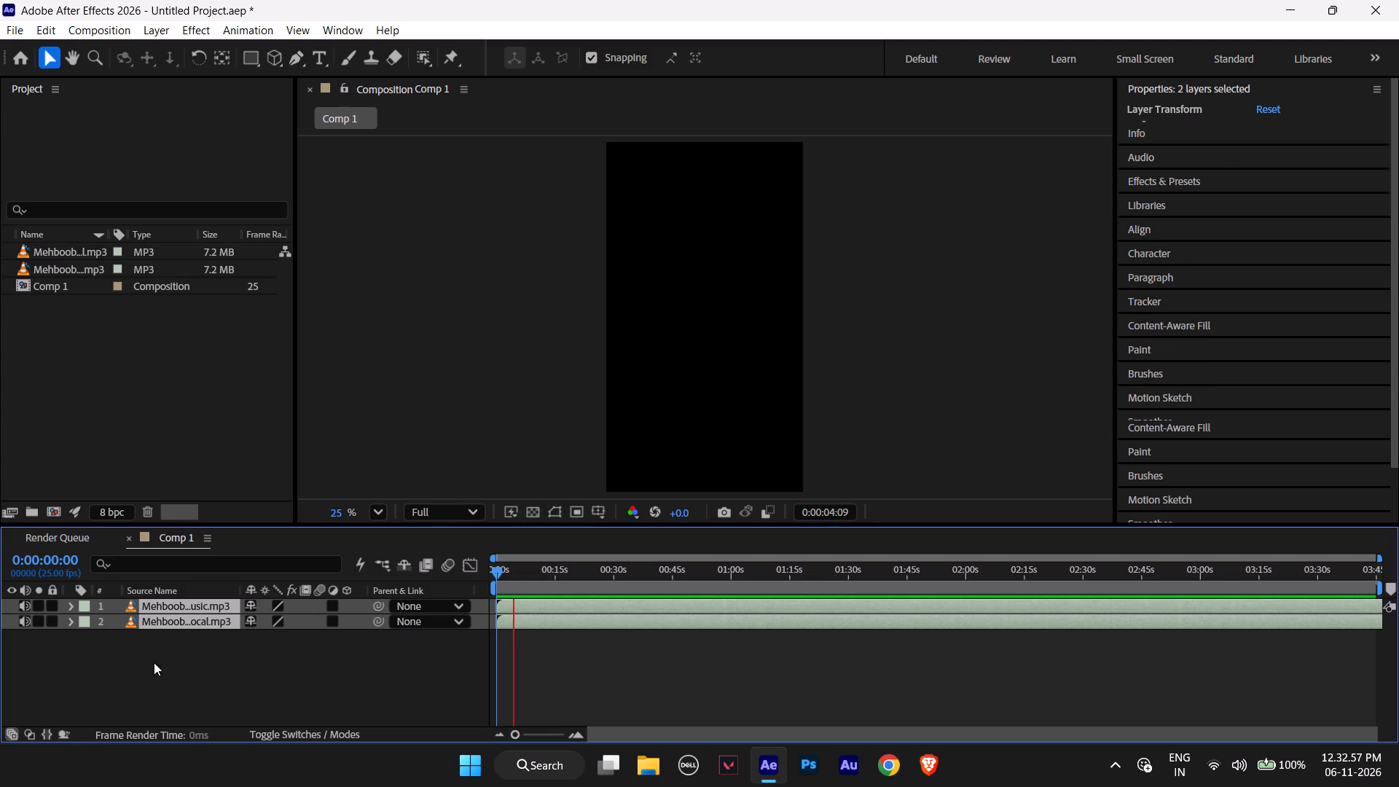
pyautogui.click(136, 321)
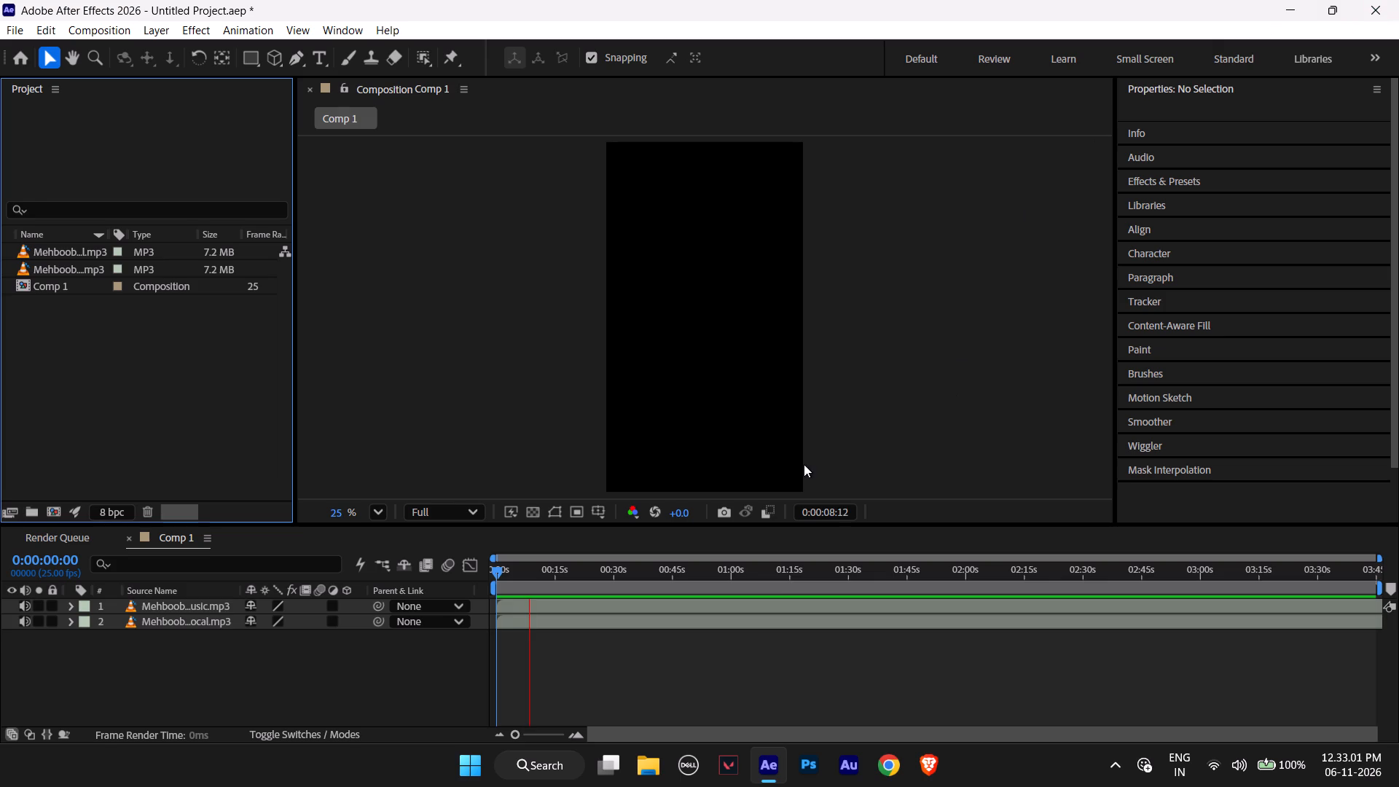
pyautogui.click(381, 216)
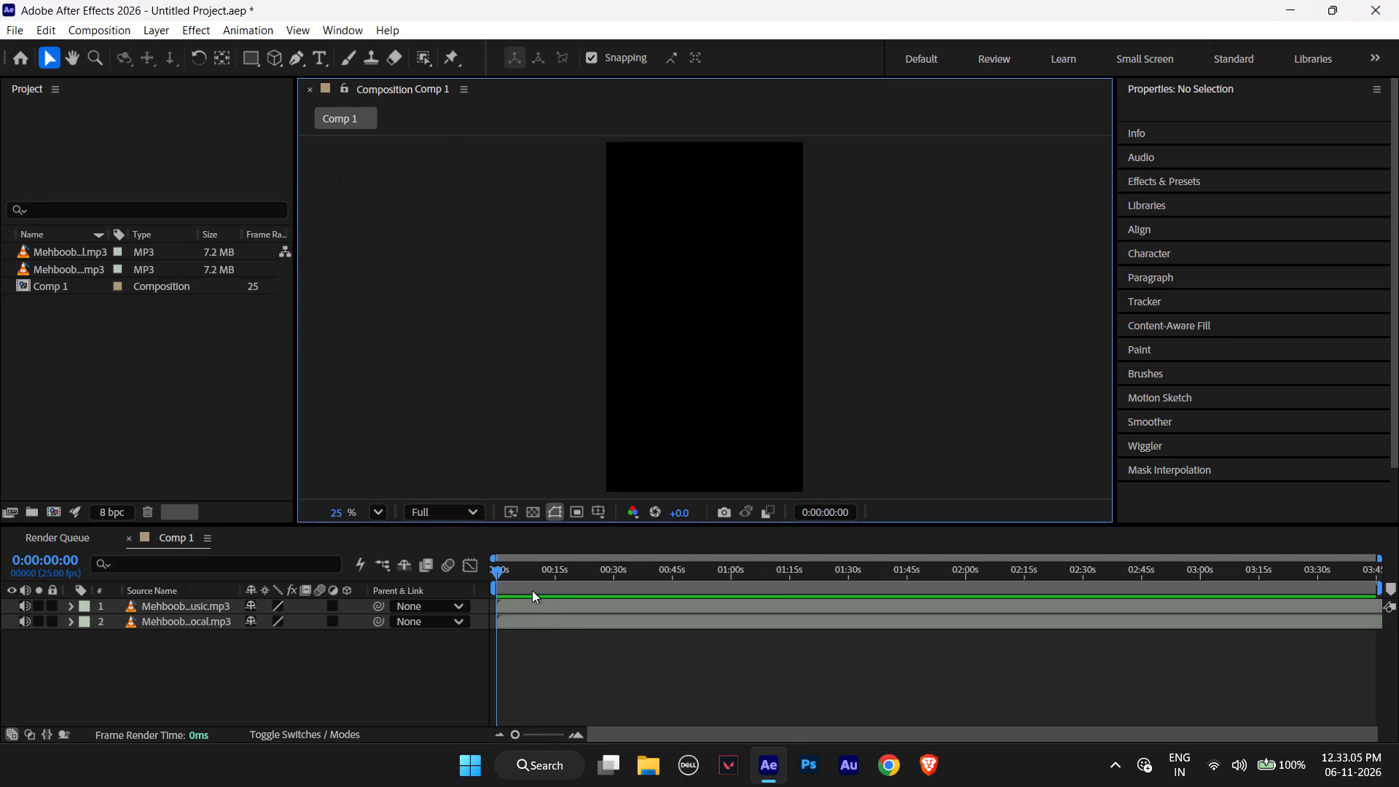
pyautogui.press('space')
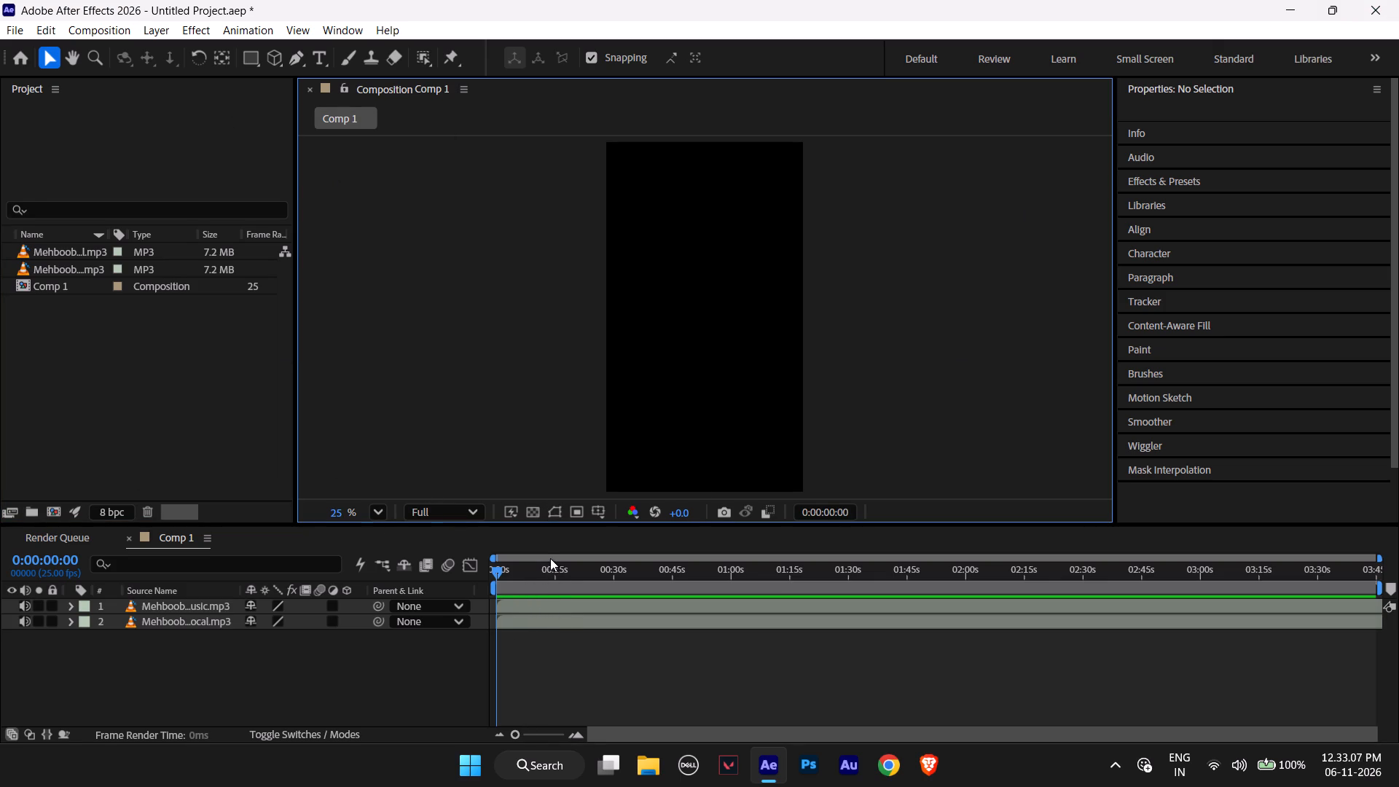
pyautogui.click(399, 667)
pyautogui.click(648, 691)
pyautogui.click(396, 779)
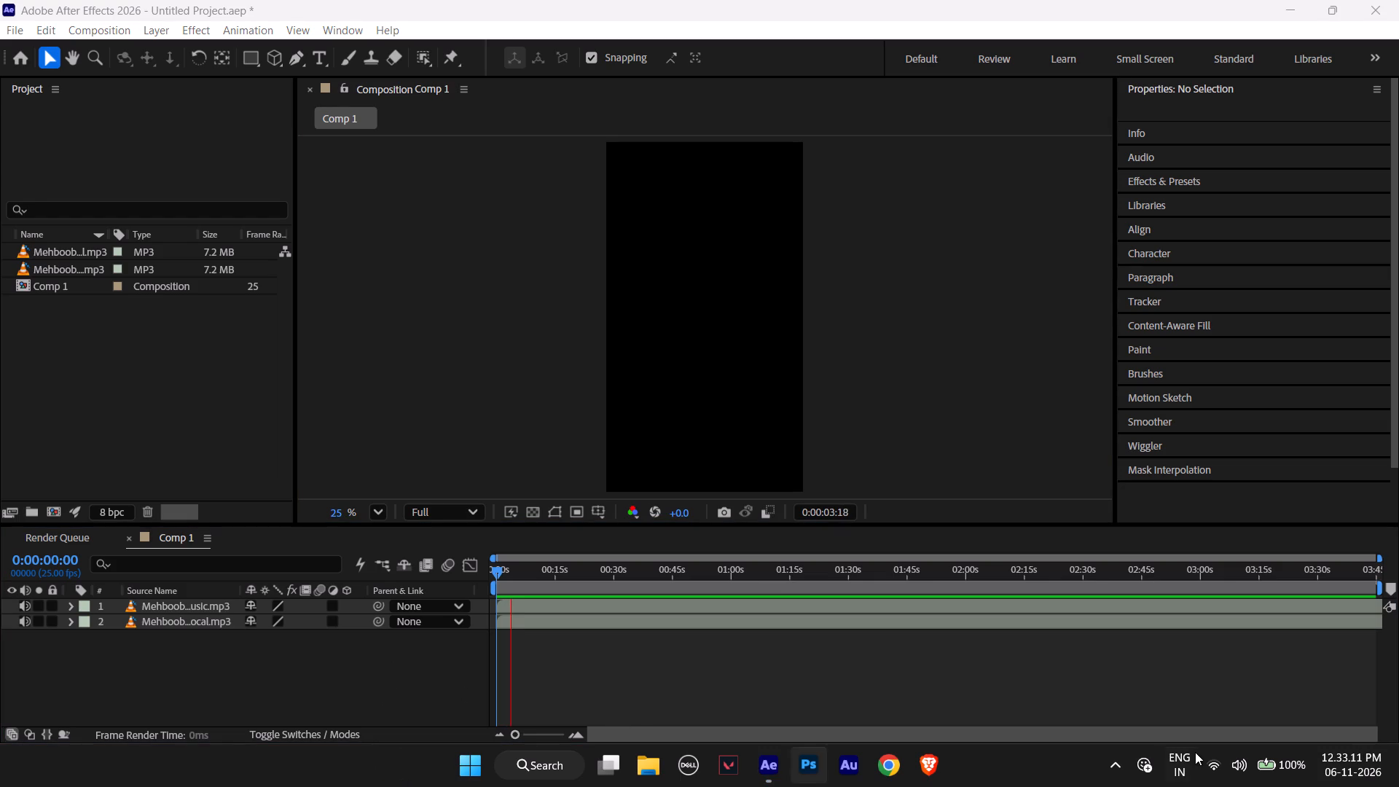
# Check the Windows quick settings for the Bluetooth and volume state while the Comp 1 preview keeps playing, and close them.
pyautogui.click(1255, 781)
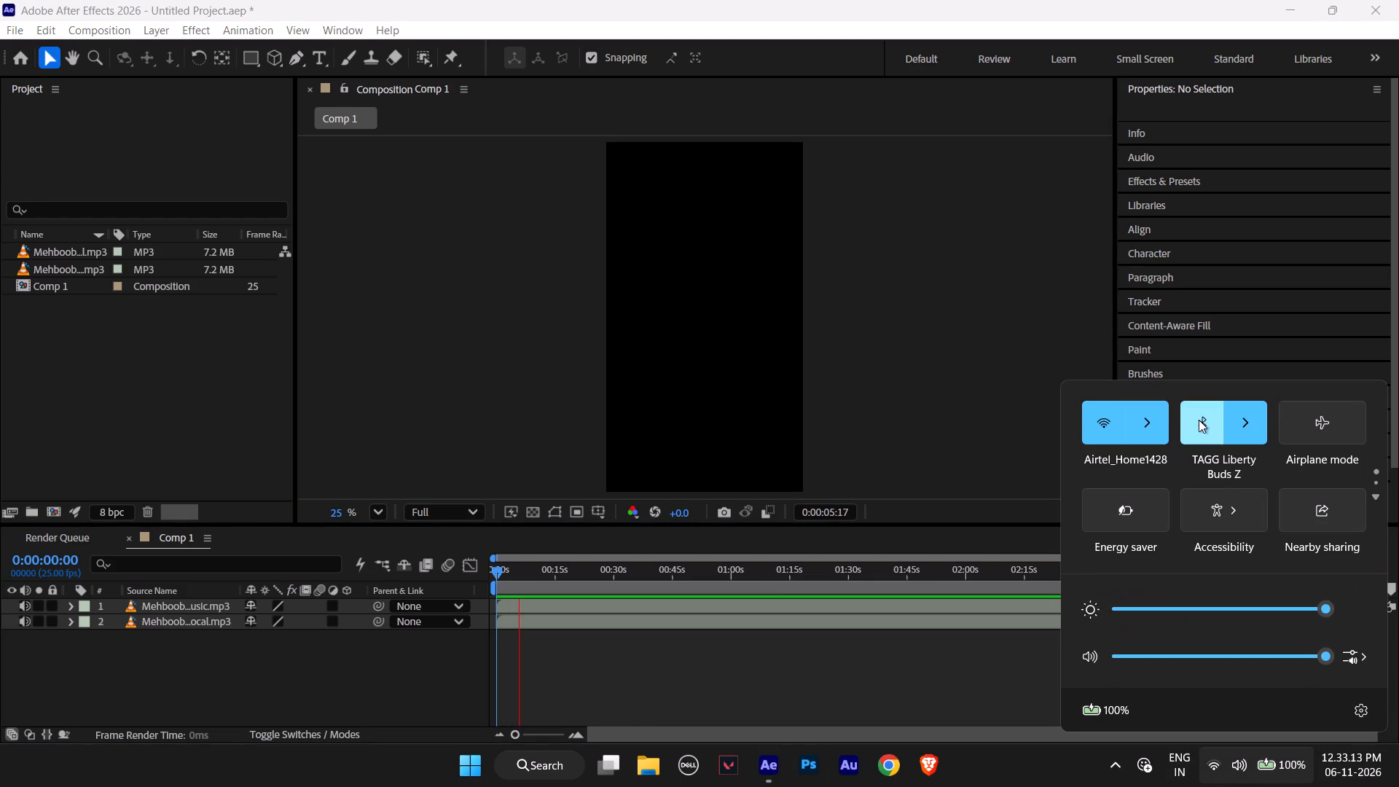
pyautogui.scroll(-5, 1159, 486)
pyautogui.scroll(4, 1159, 488)
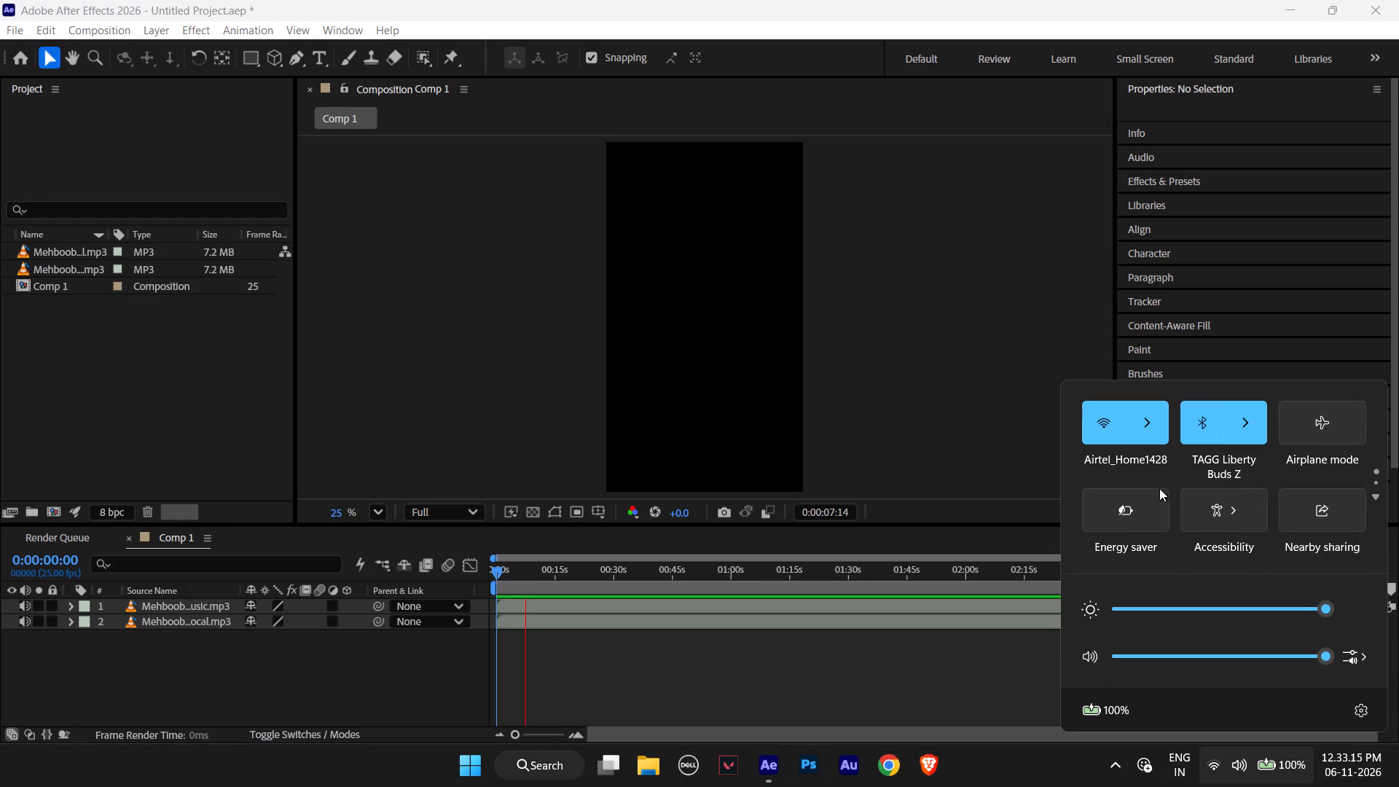
pyautogui.click(1057, 786)
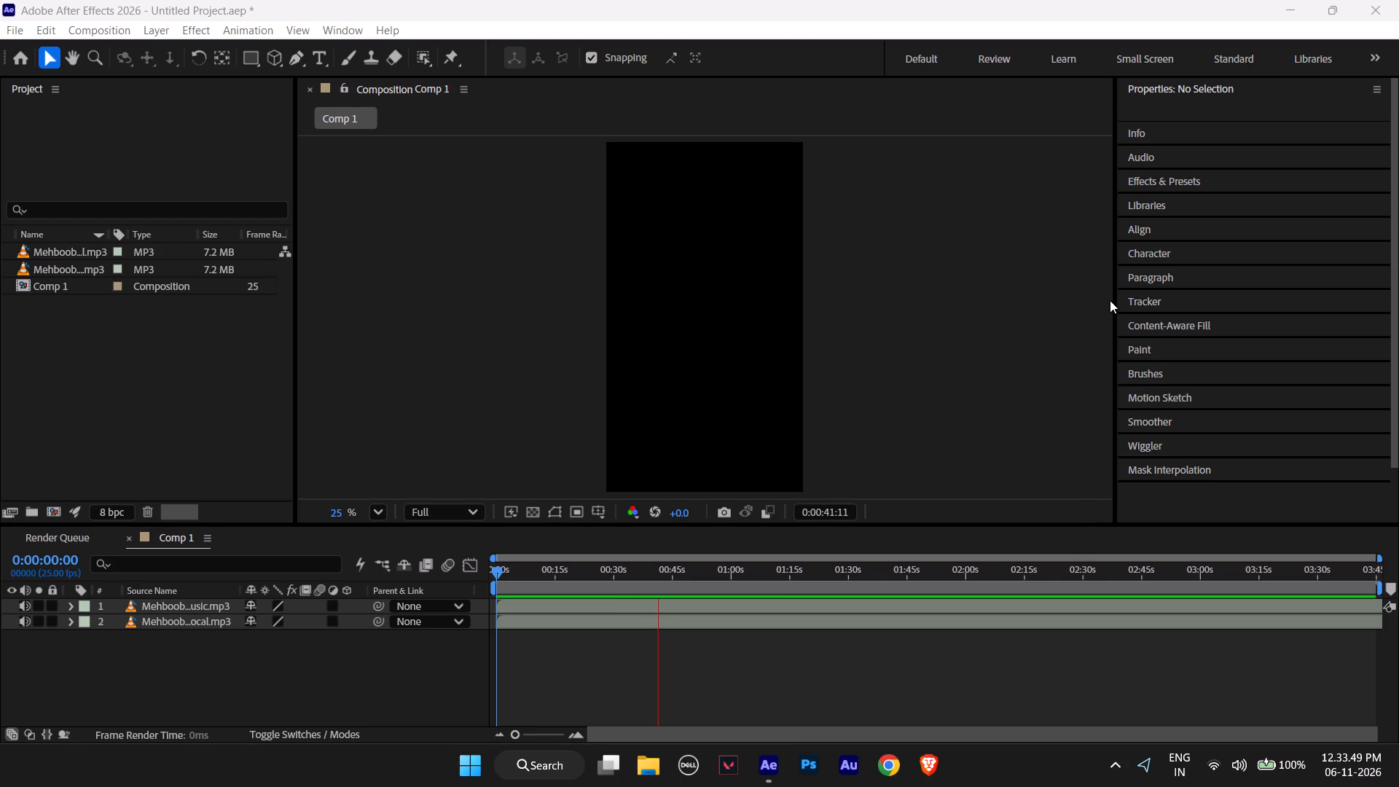
# Switch the Music layer's audio off and on during playback to compare the Vocal layer alone with the full mix.
pyautogui.click(27, 600)
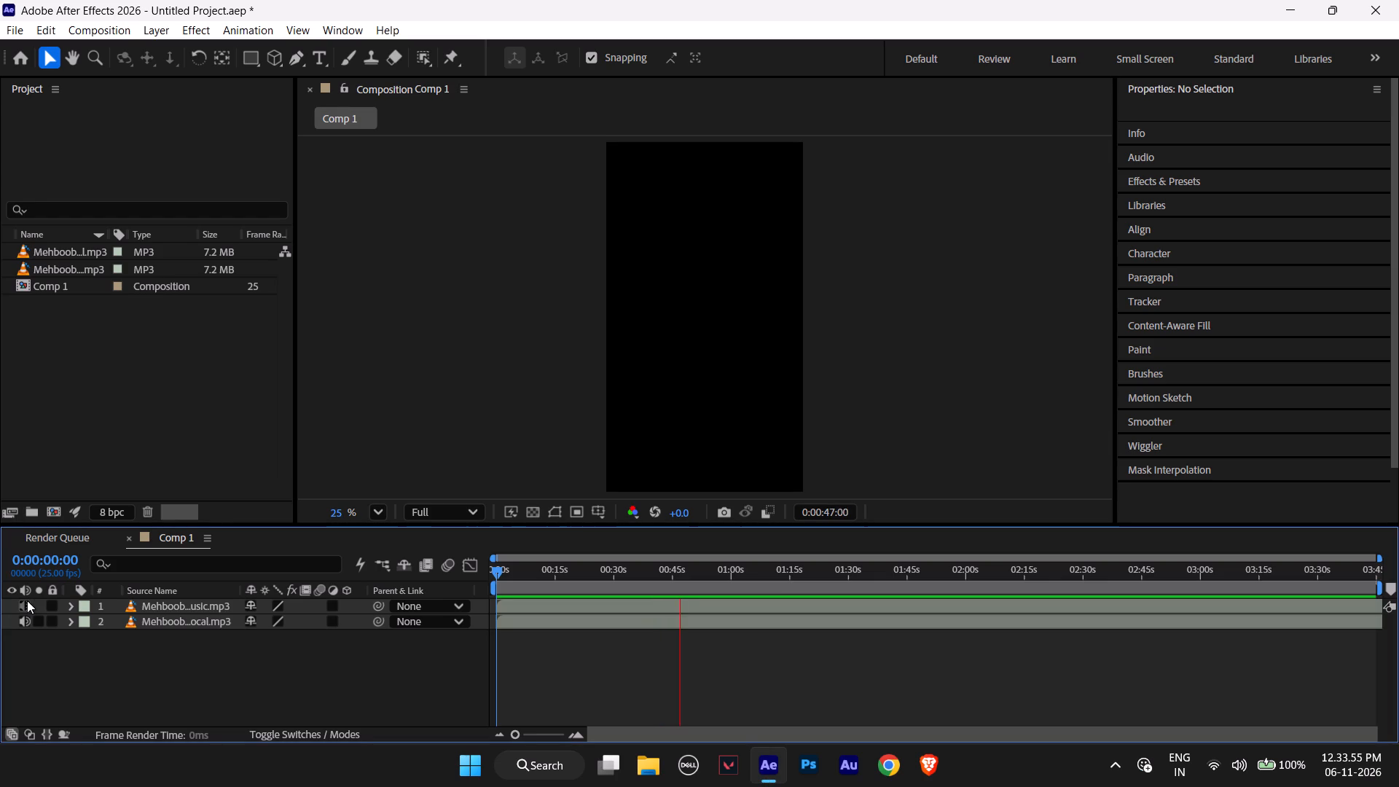
pyautogui.click(27, 600)
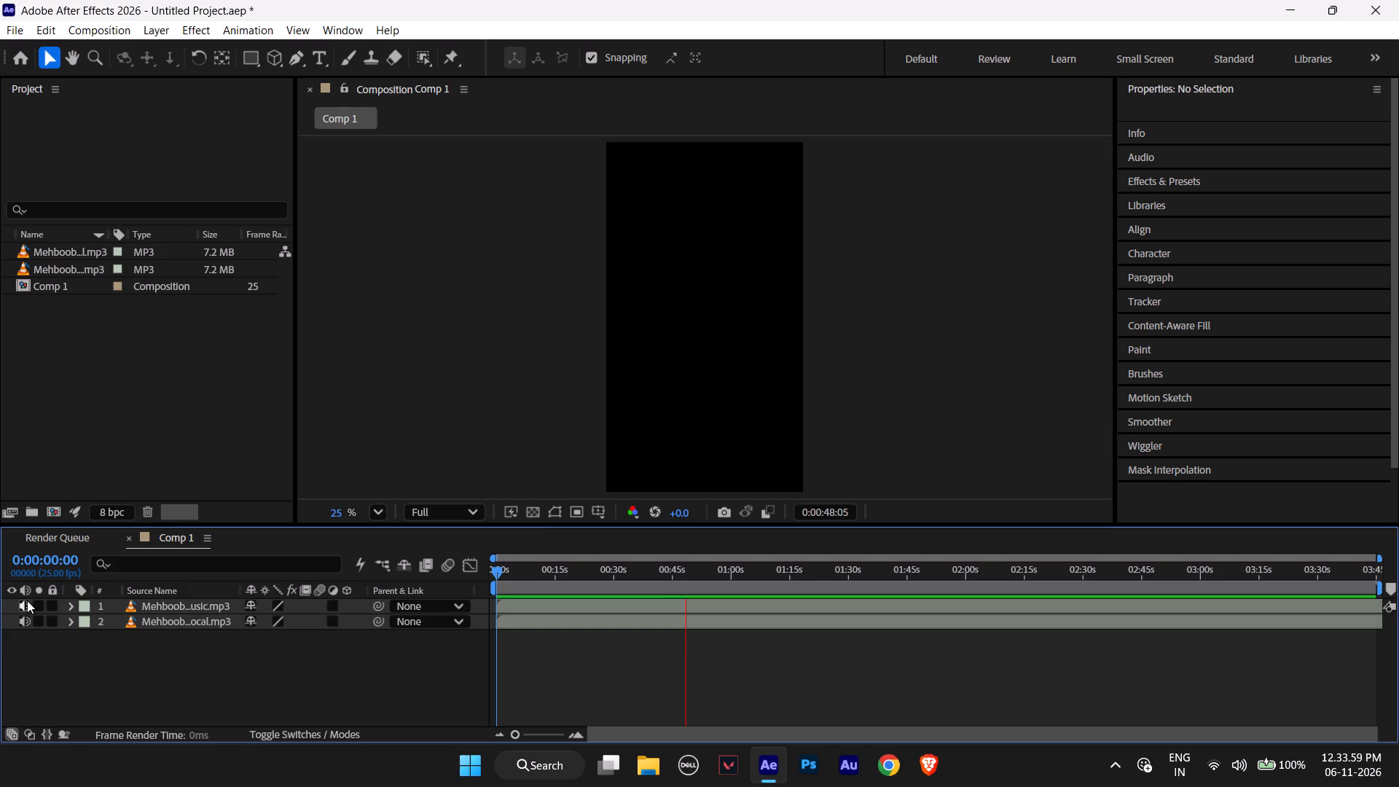
pyautogui.click(27, 600)
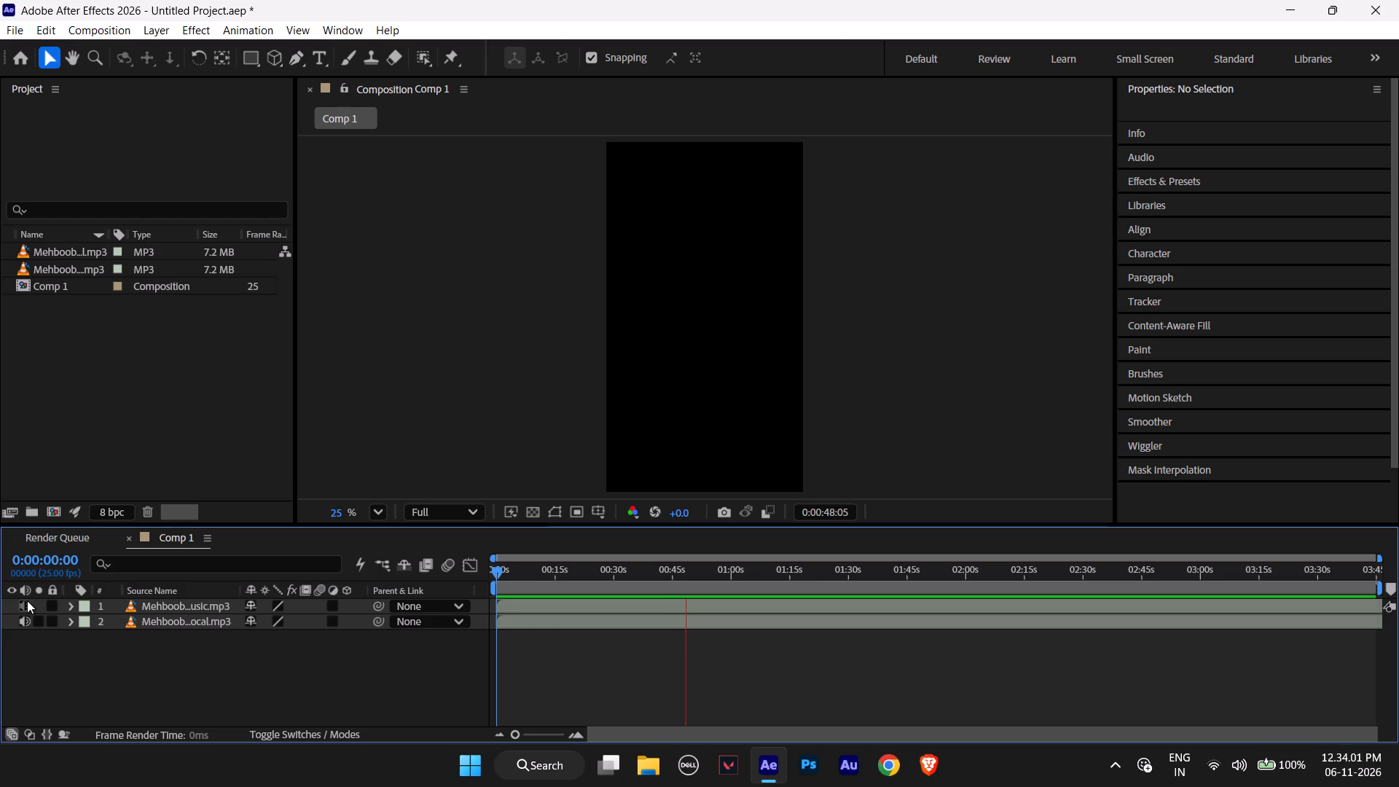
pyautogui.click(27, 600)
# Switch the Music layer's audio off during playback to hear the Vocal layer alone, and restore it.
pyautogui.click(20, 607)
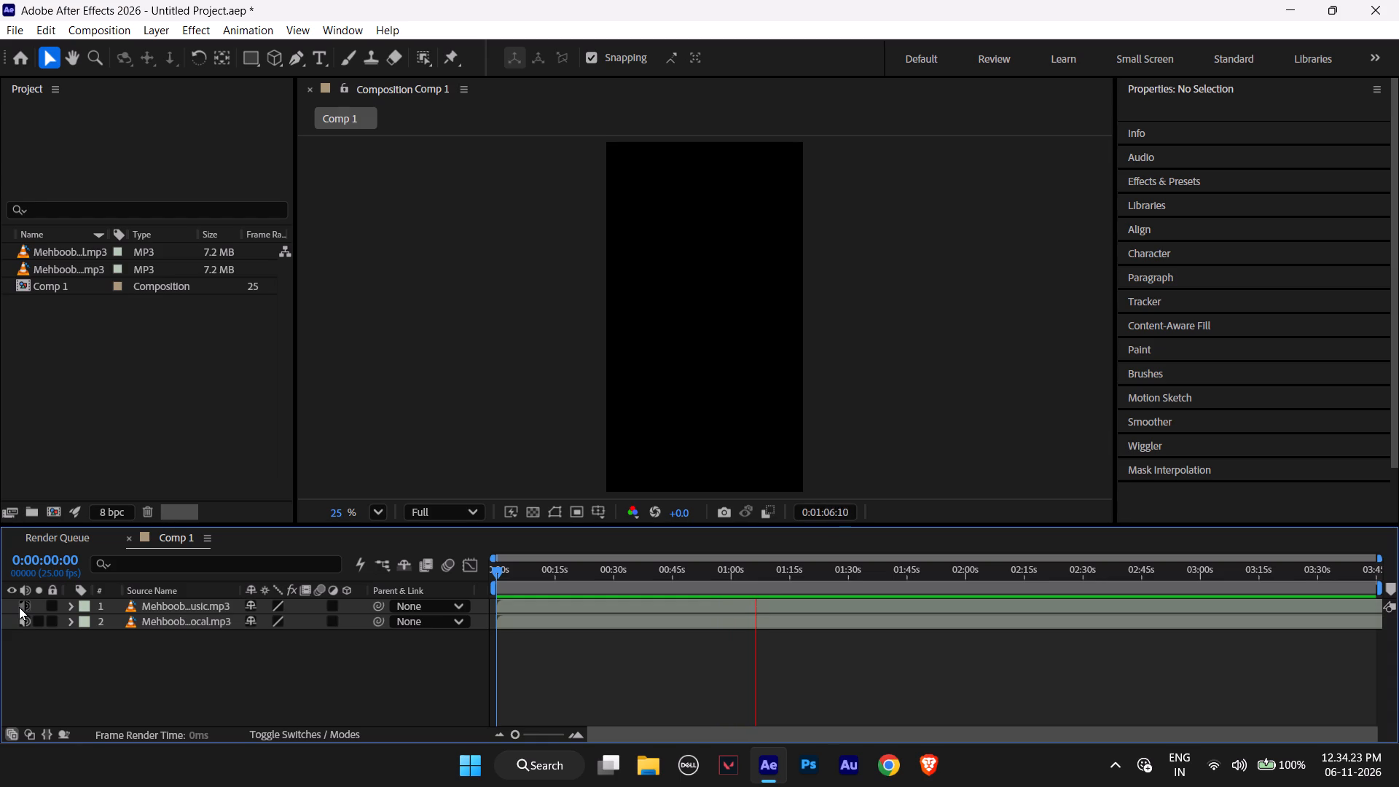
pyautogui.click(19, 607)
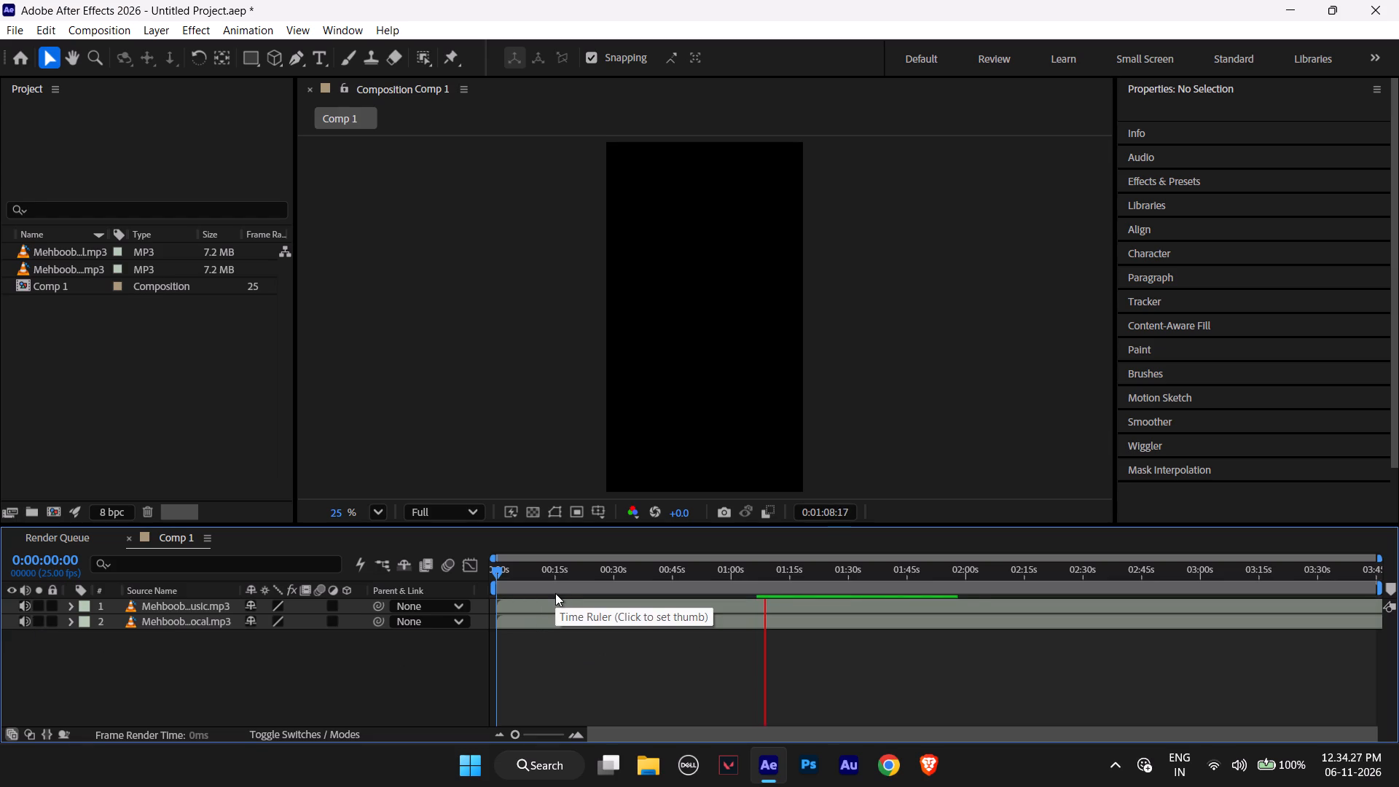
# Replay the opening seconds of both audio layers from 0:00:00:00 and return to the start of the timeline.
pyautogui.moveTo(533, 573); pyautogui.dragTo(419, 573)
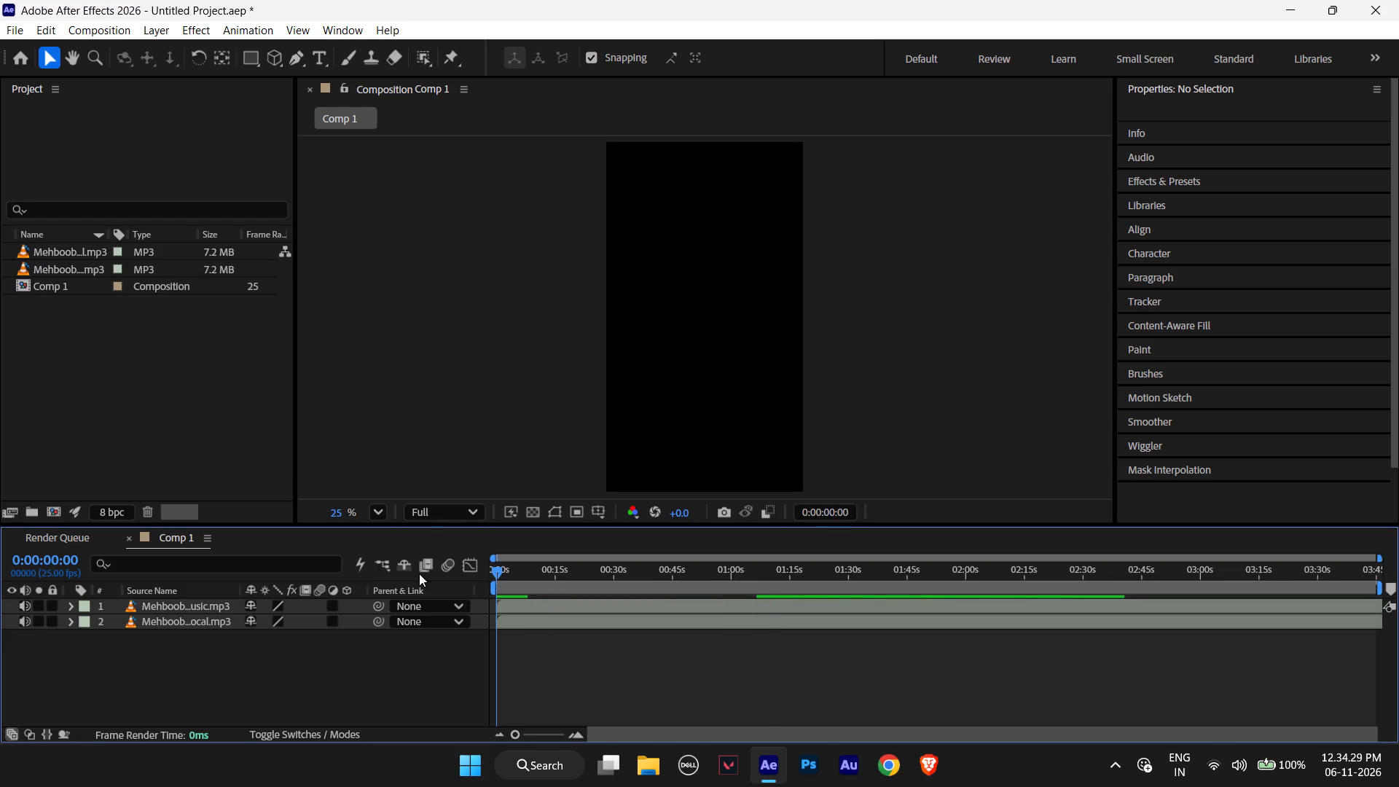
pyautogui.press('space')
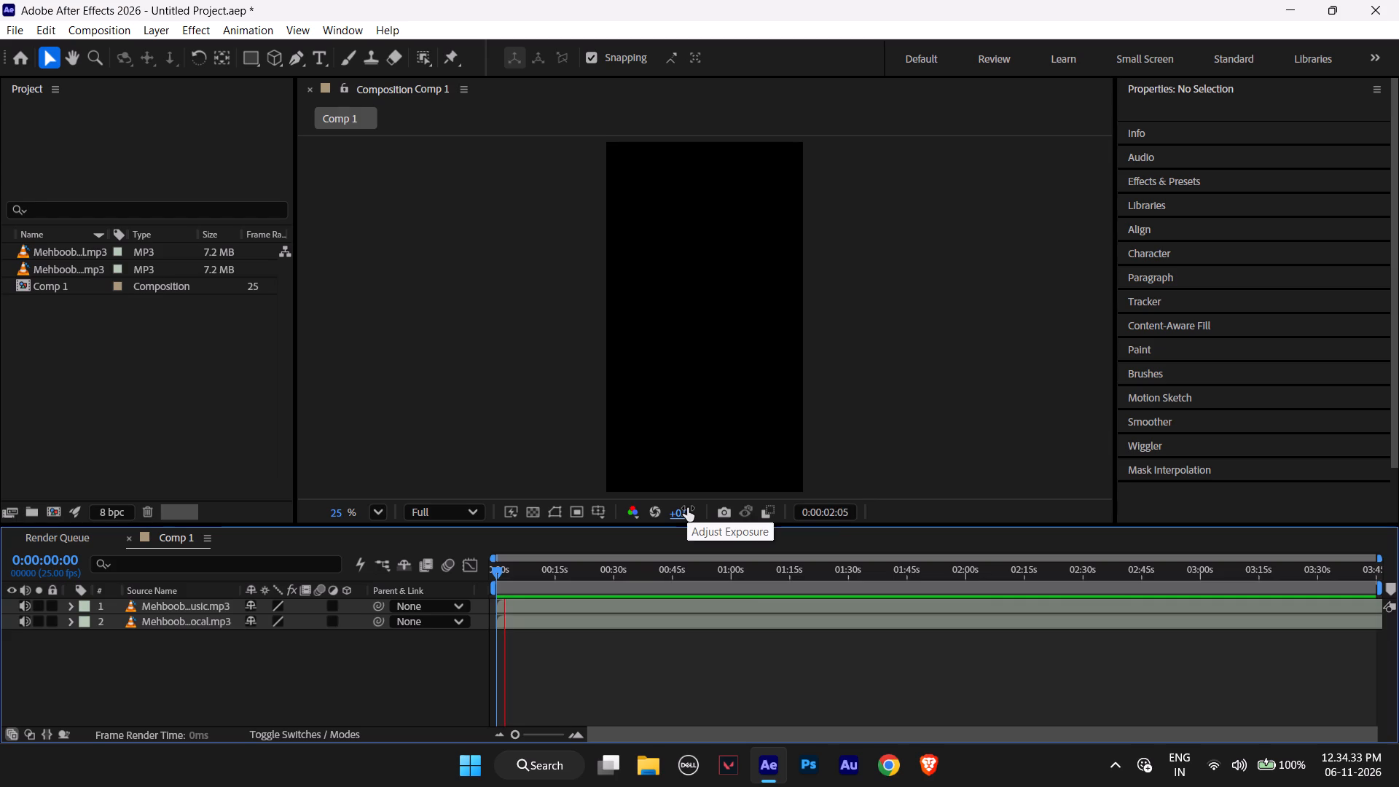
pyautogui.press('space')
pyautogui.moveTo(502, 571); pyautogui.dragTo(495, 571)
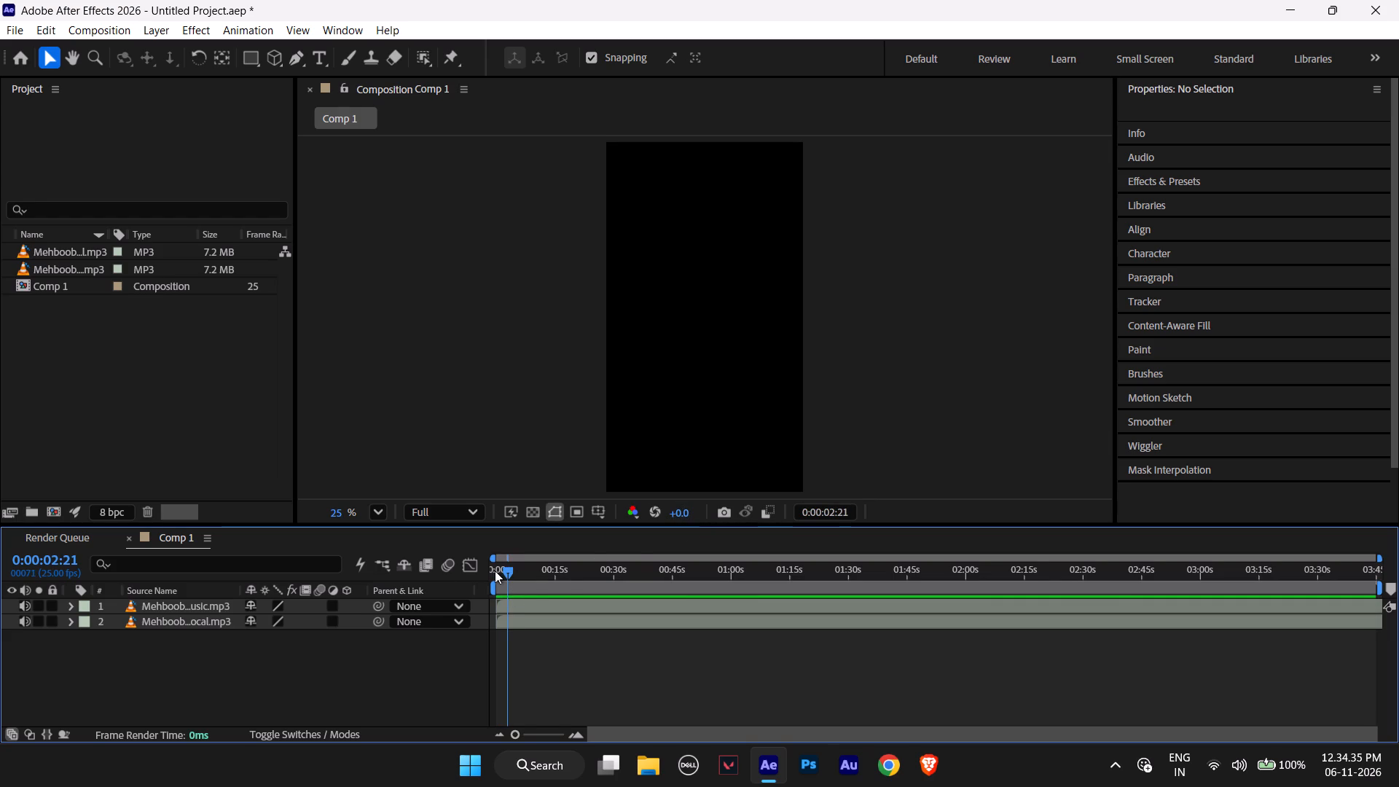
pyautogui.moveTo(495, 571); pyautogui.dragTo(439, 568)
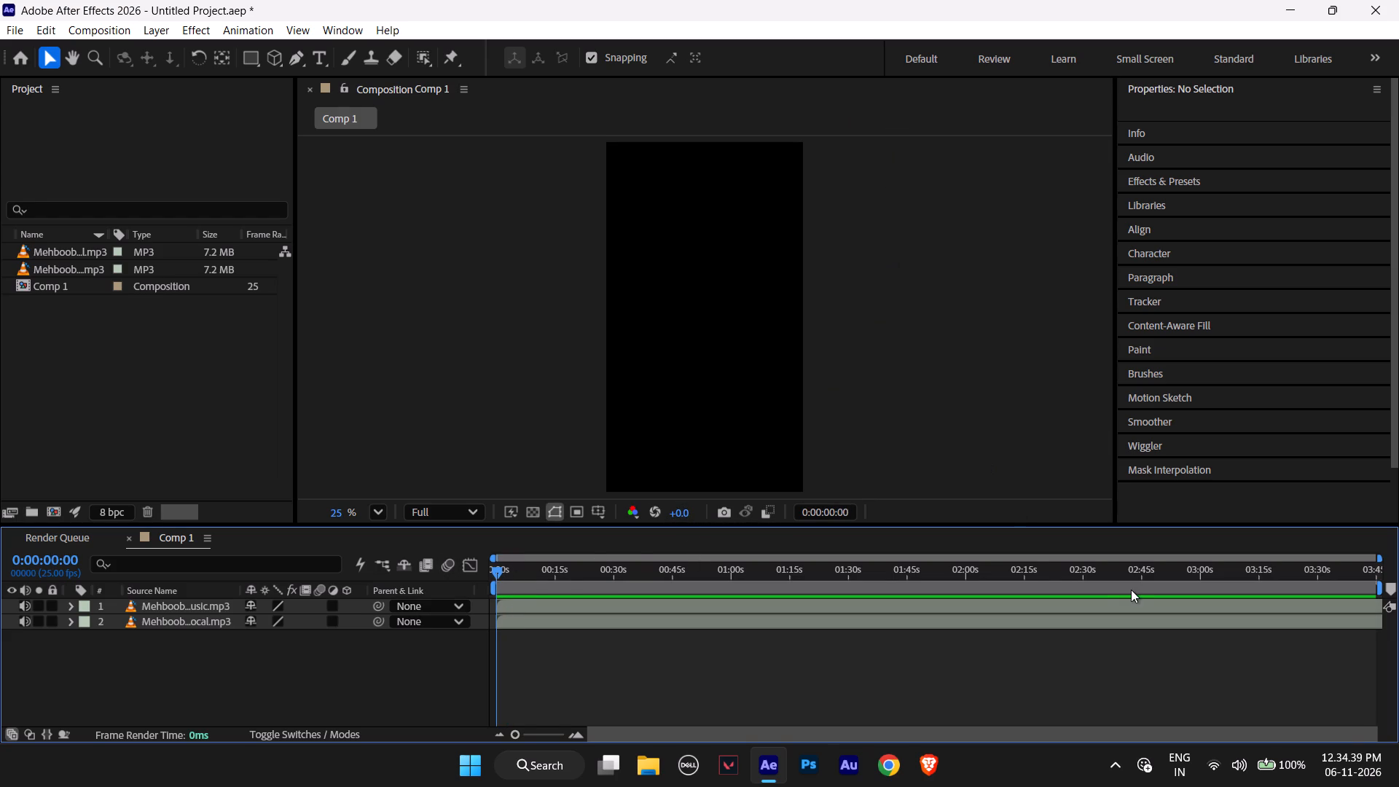
# Open Windows Task Manager.
pyautogui.click(1125, 759)
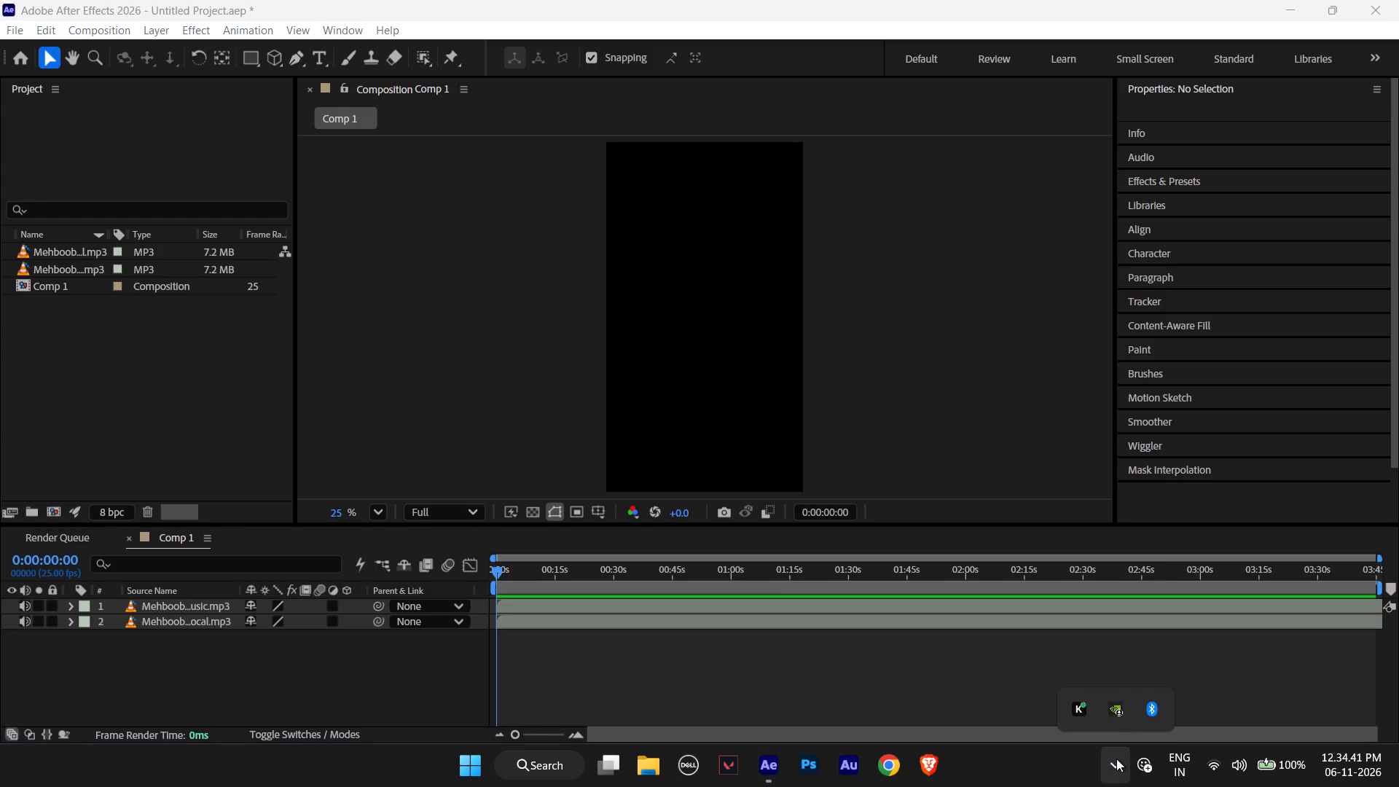
pyautogui.rightClick(1054, 786)
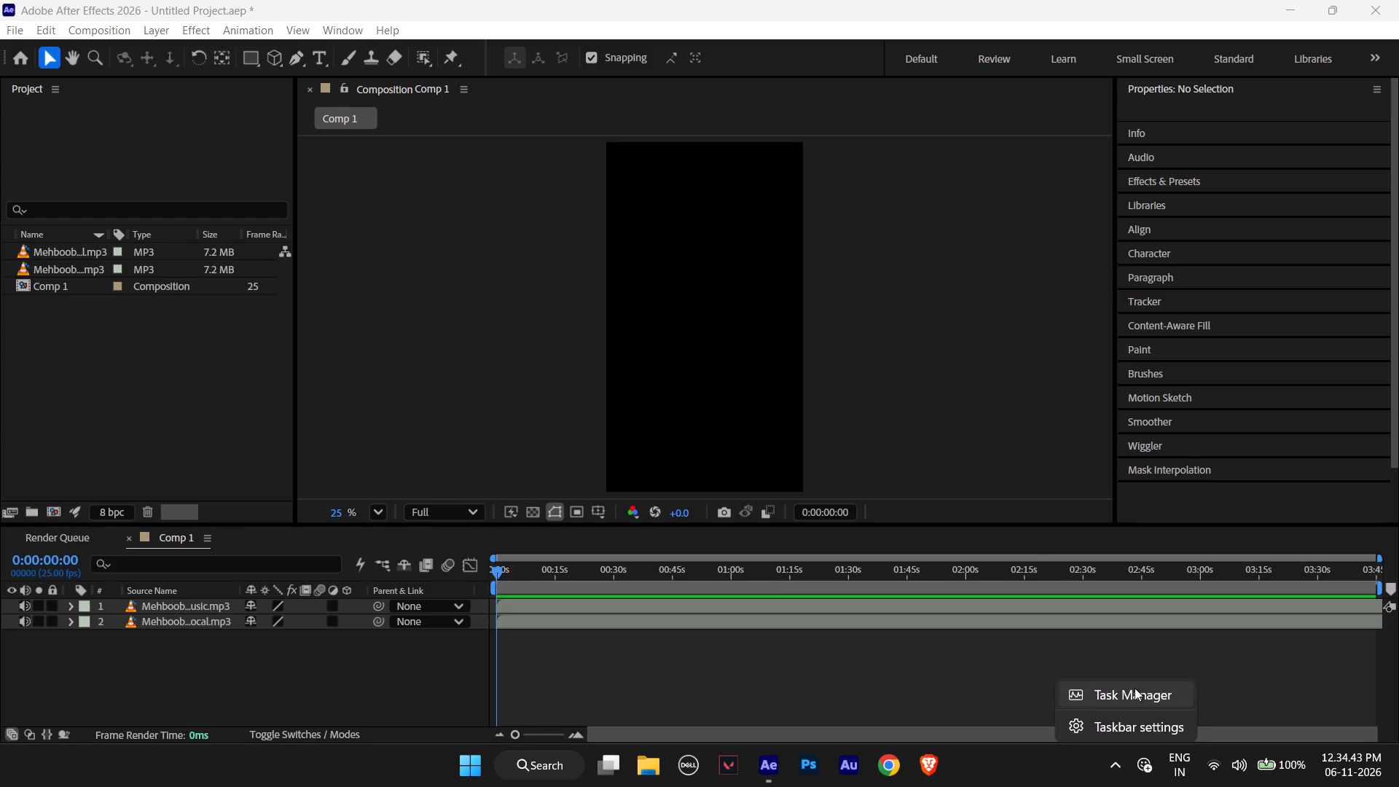
pyautogui.click(1135, 688)
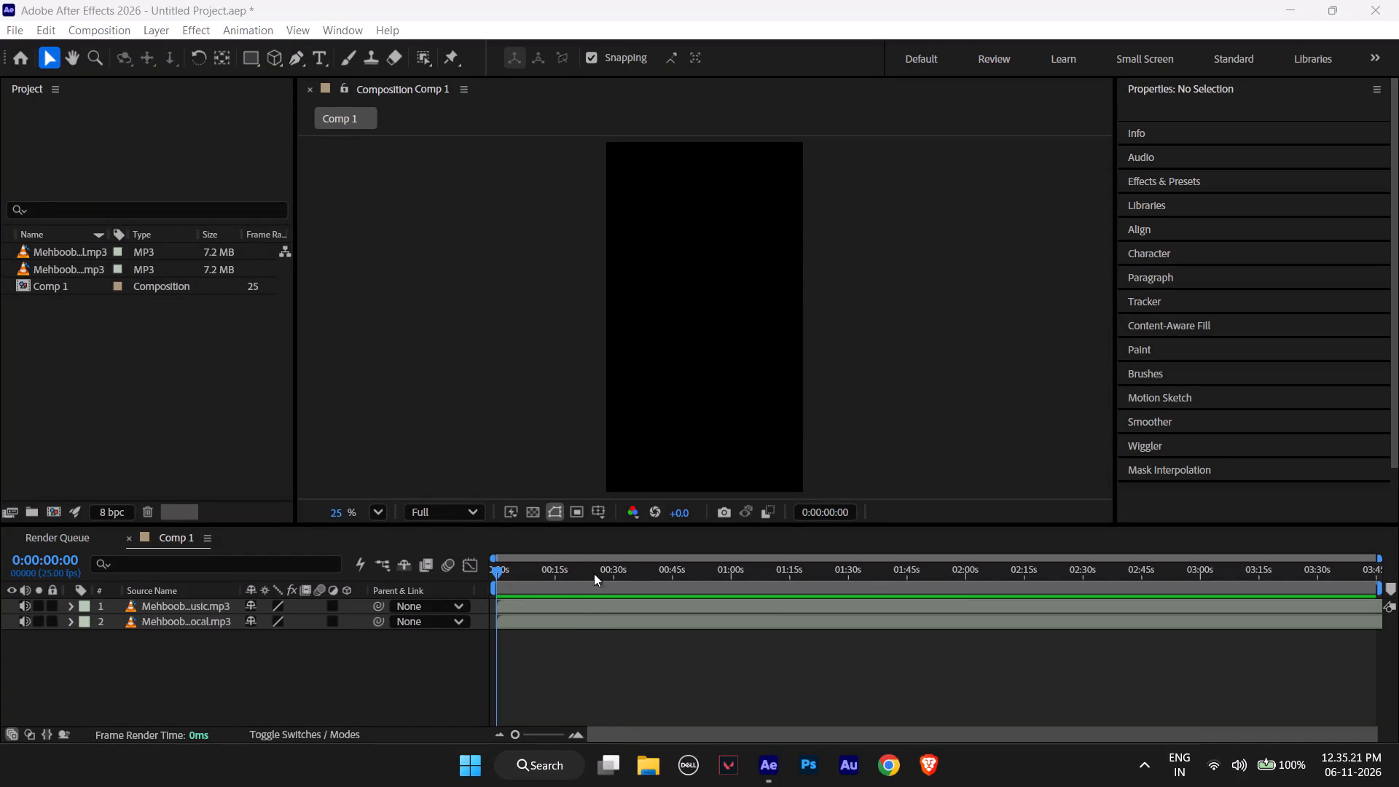
# Preview both audio layers from about 0:01:00, 0:00:44, 0:00:34 and 0:00:27 to locate the wanted section of the song.
pyautogui.moveTo(614, 576); pyautogui.dragTo(731, 582)
pyautogui.press('space')
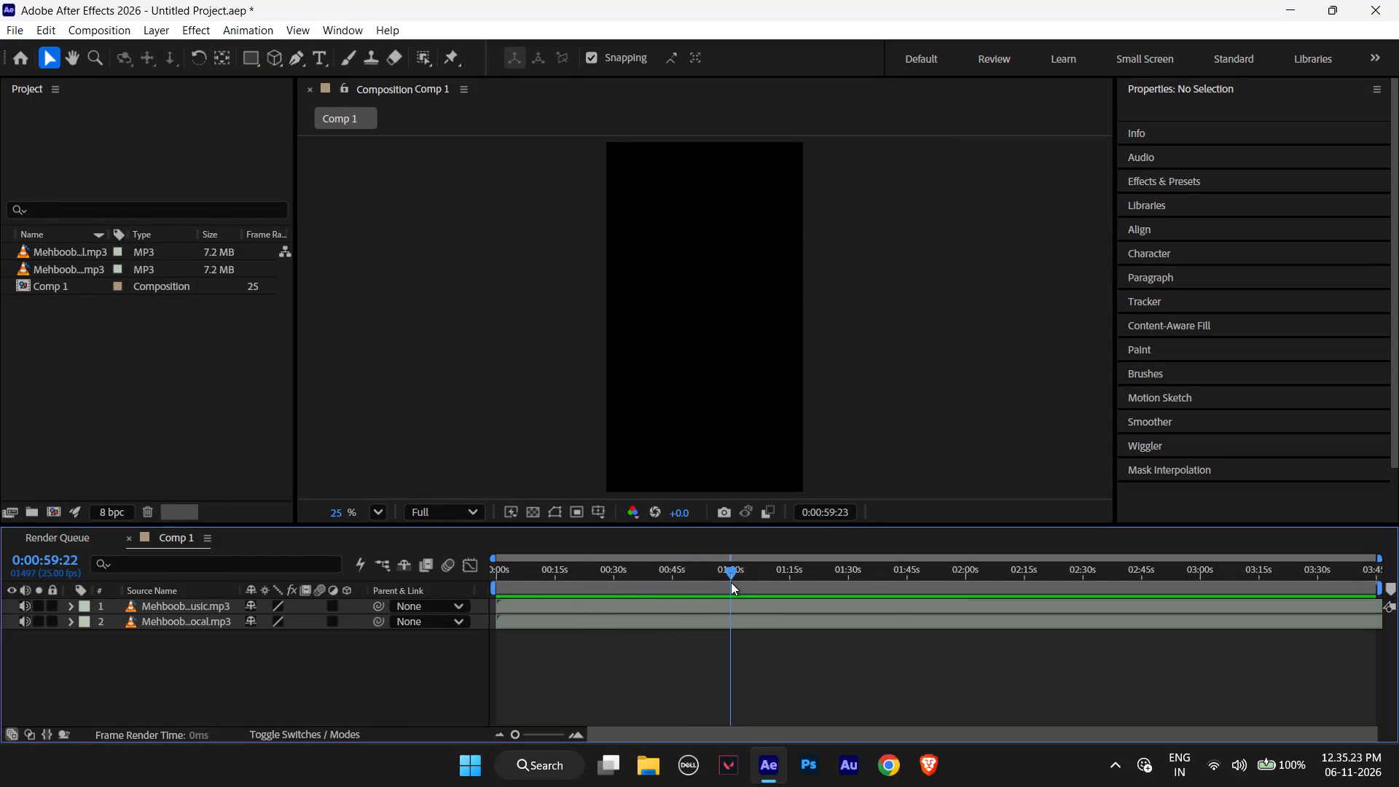
pyautogui.moveTo(730, 572); pyautogui.dragTo(665, 571)
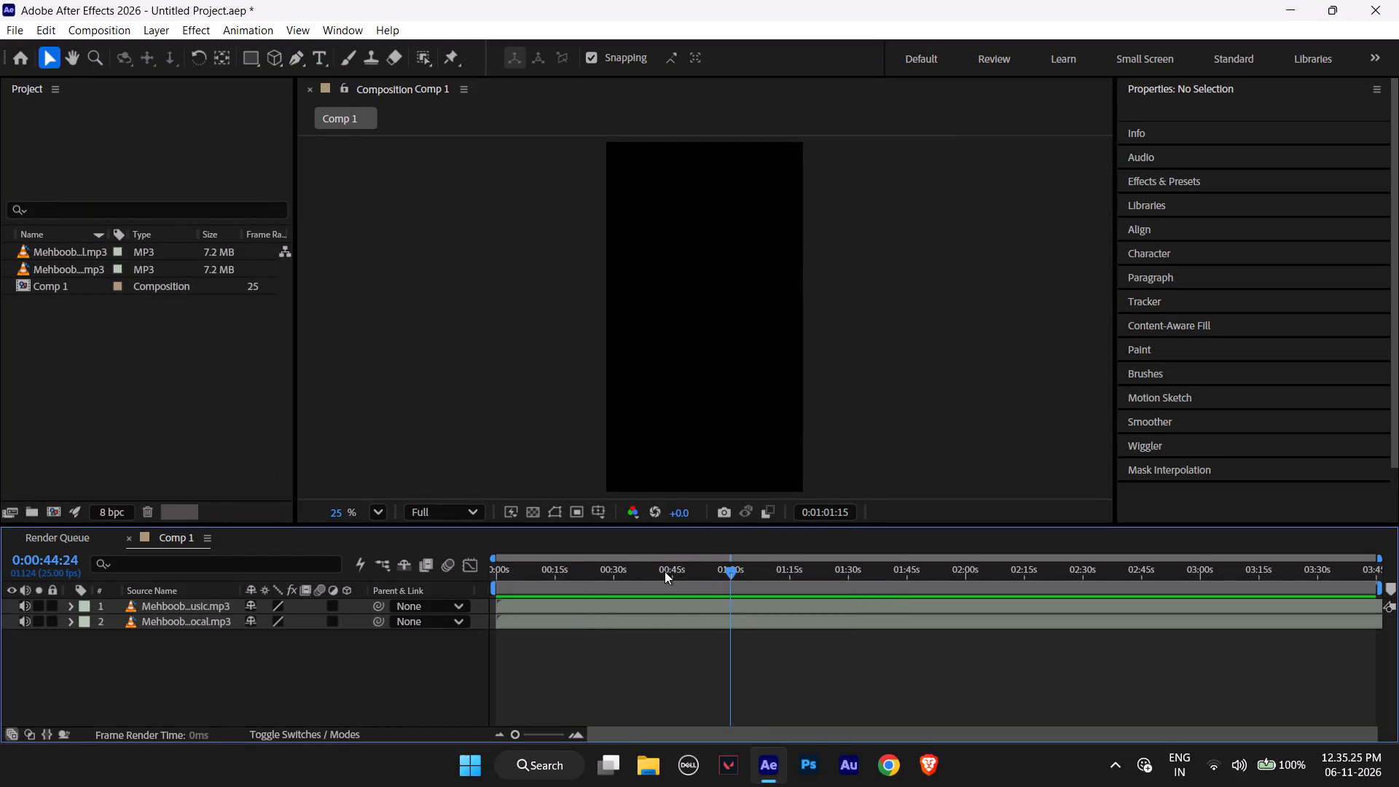
pyautogui.moveTo(665, 571); pyautogui.dragTo(667, 573)
pyautogui.press('space')
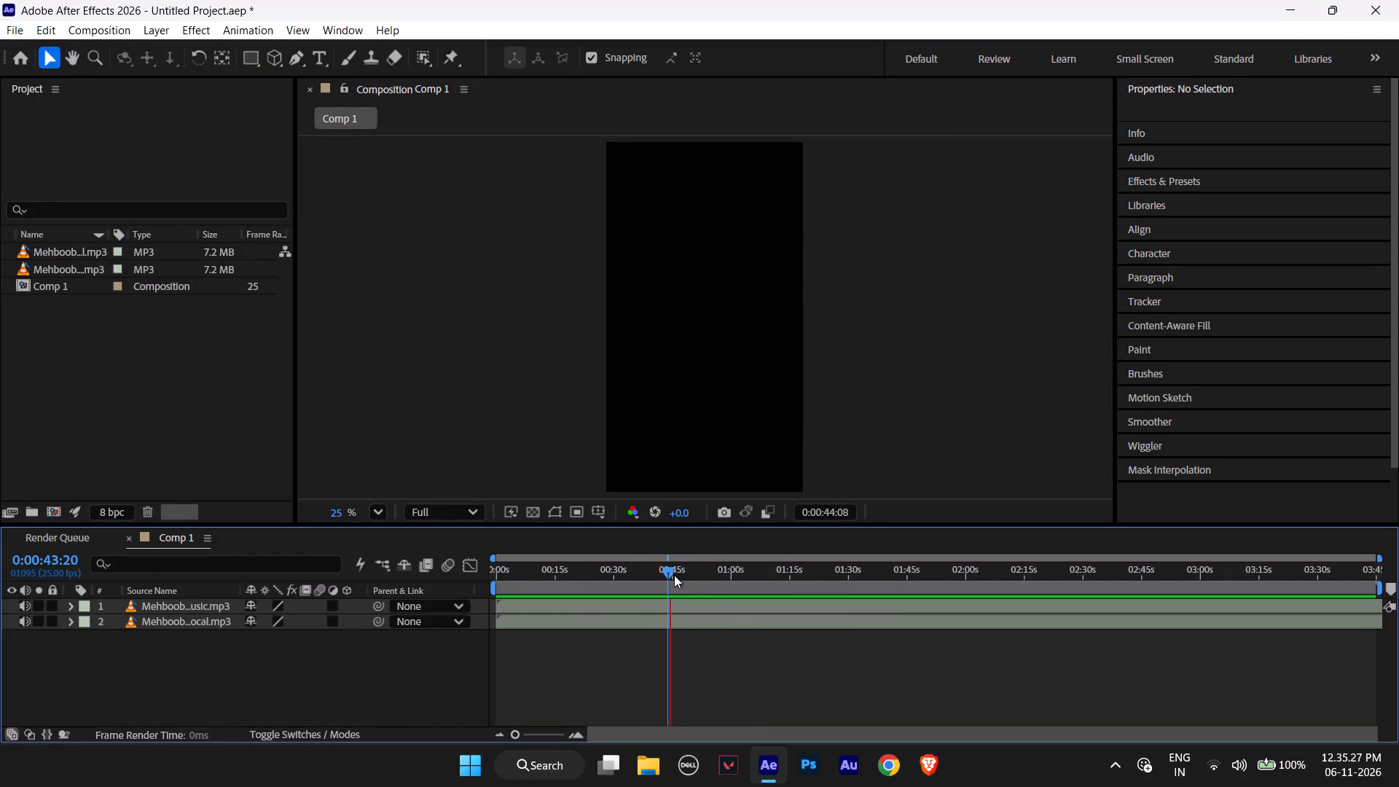
pyautogui.moveTo(670, 574); pyautogui.dragTo(633, 571)
pyautogui.press('space')
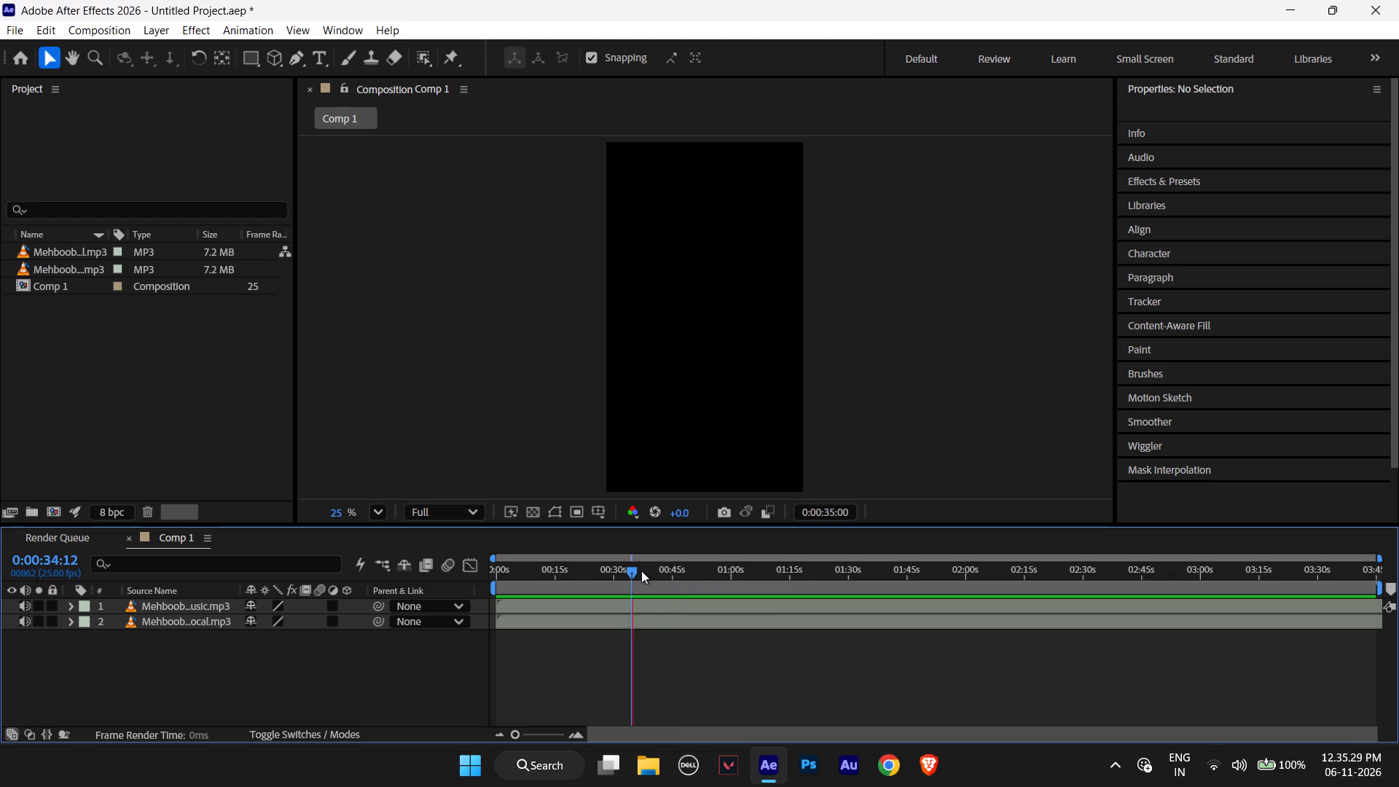
pyautogui.moveTo(632, 571); pyautogui.dragTo(603, 573)
pyautogui.press('space')
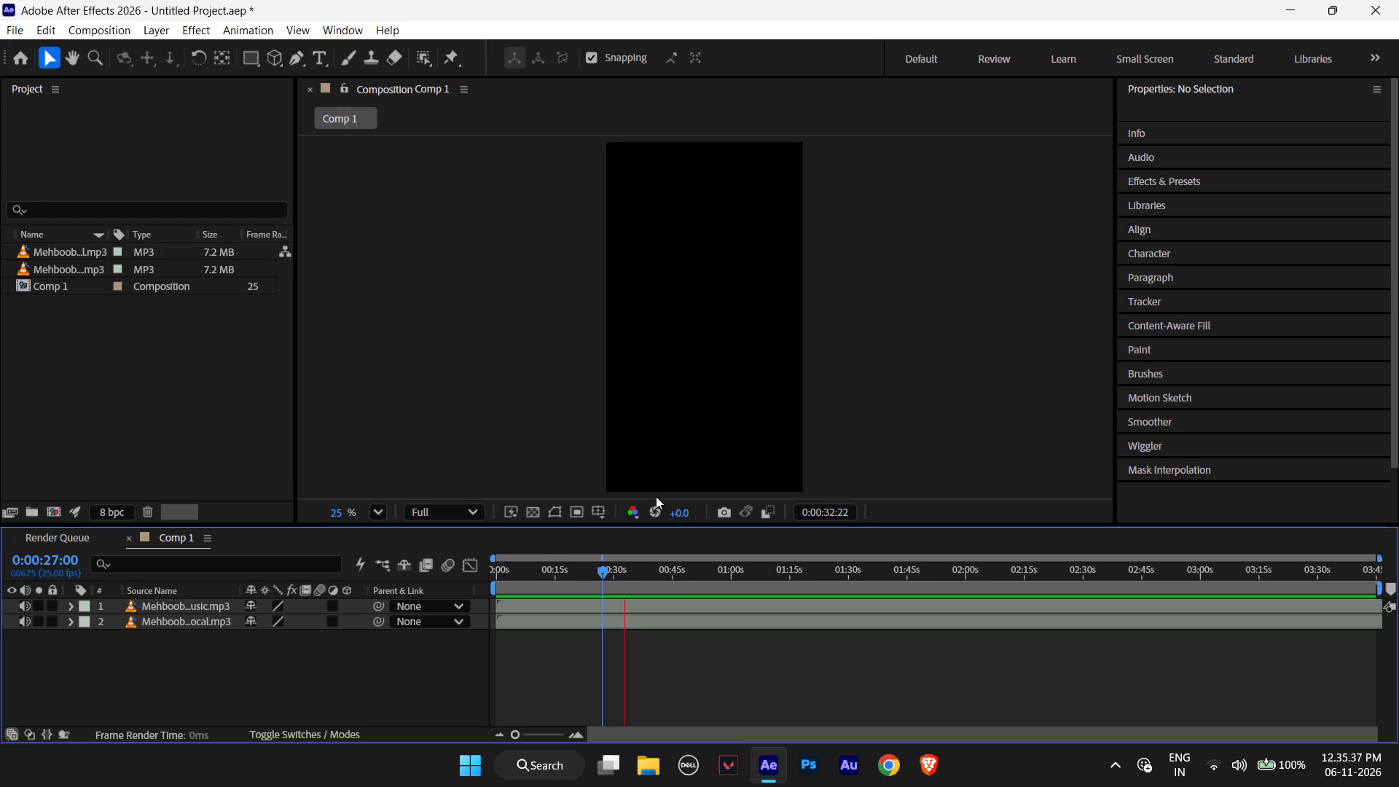
pyautogui.press('space')
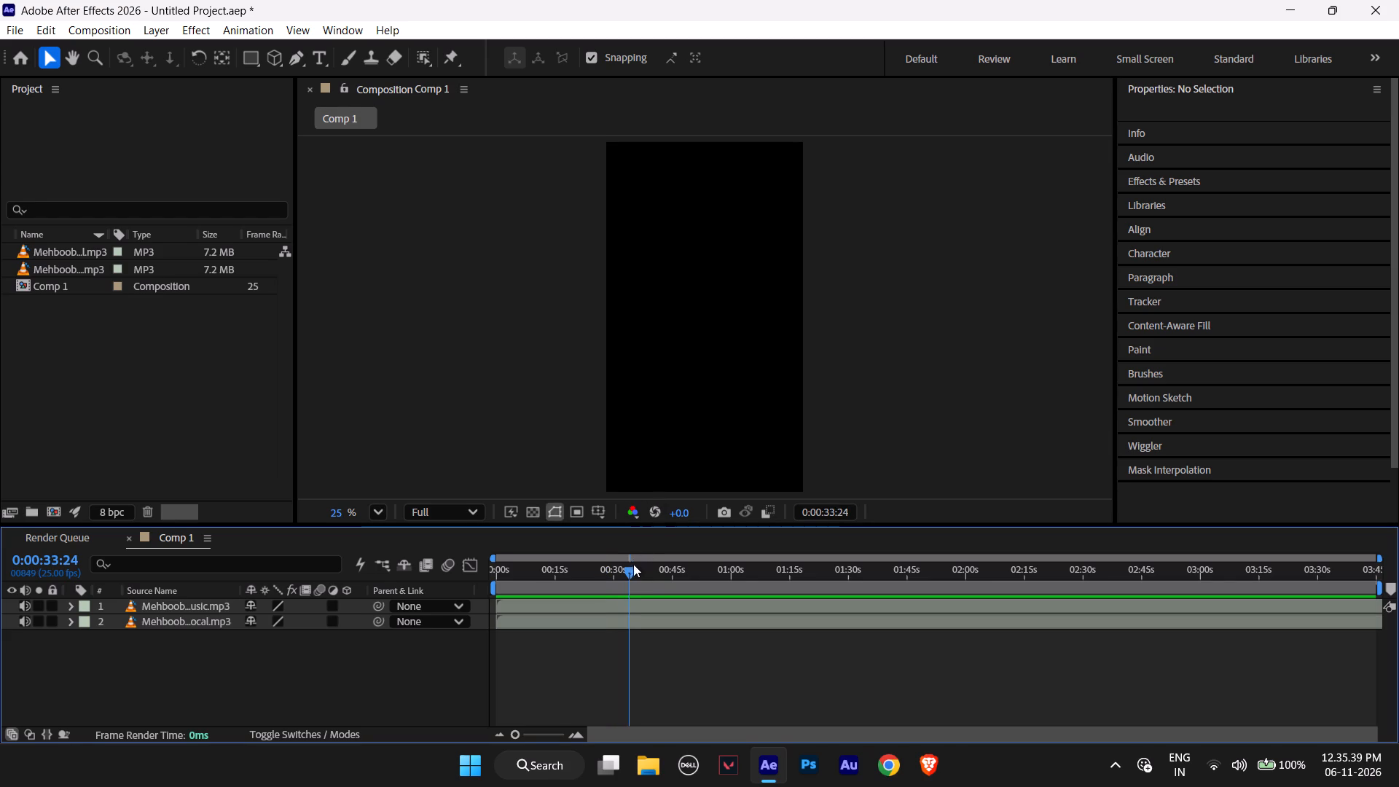
# Play short bursts of both audio layers between about 0:00:32 and 0:00:34 to pinpoint the cue.
pyautogui.click(630, 572)
pyautogui.press('space')
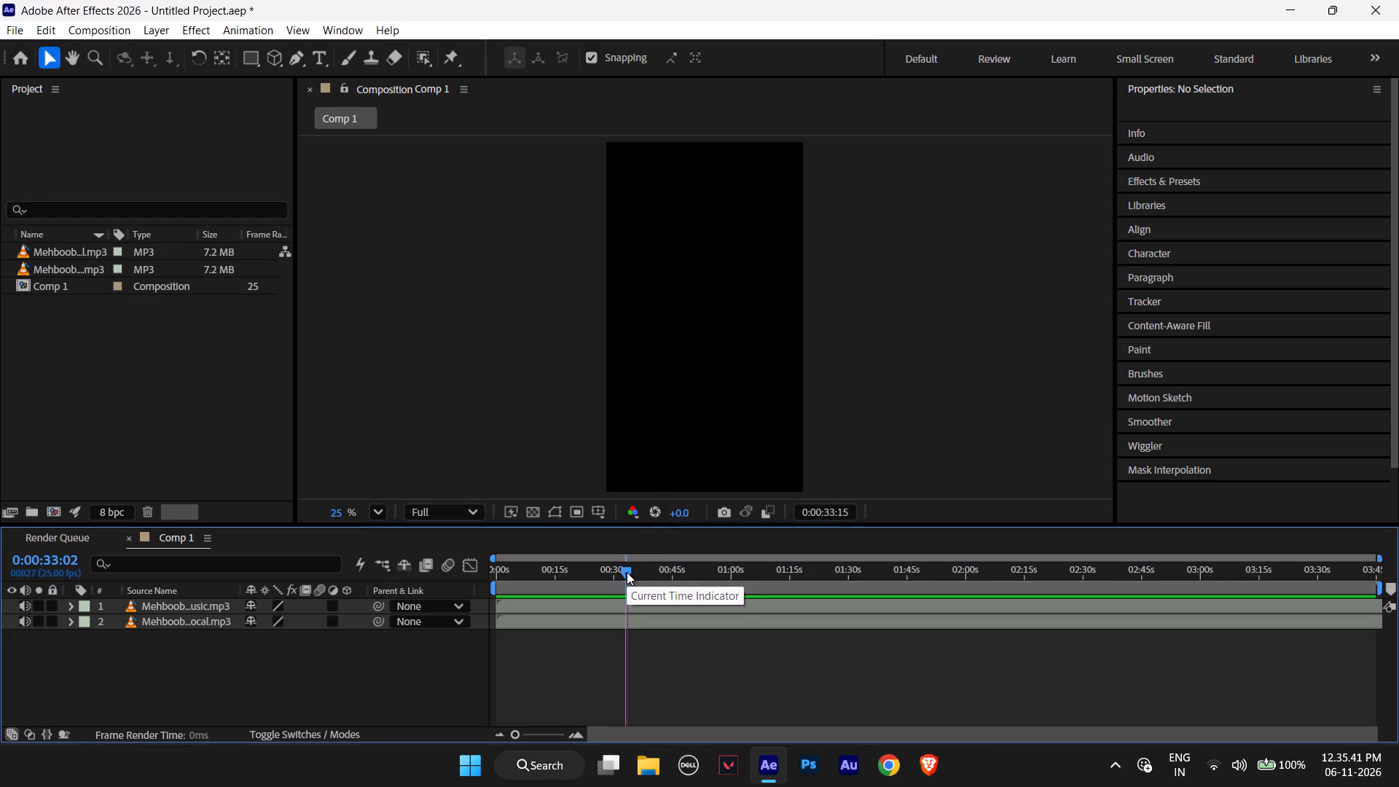
pyautogui.press('space')
pyautogui.click(632, 569)
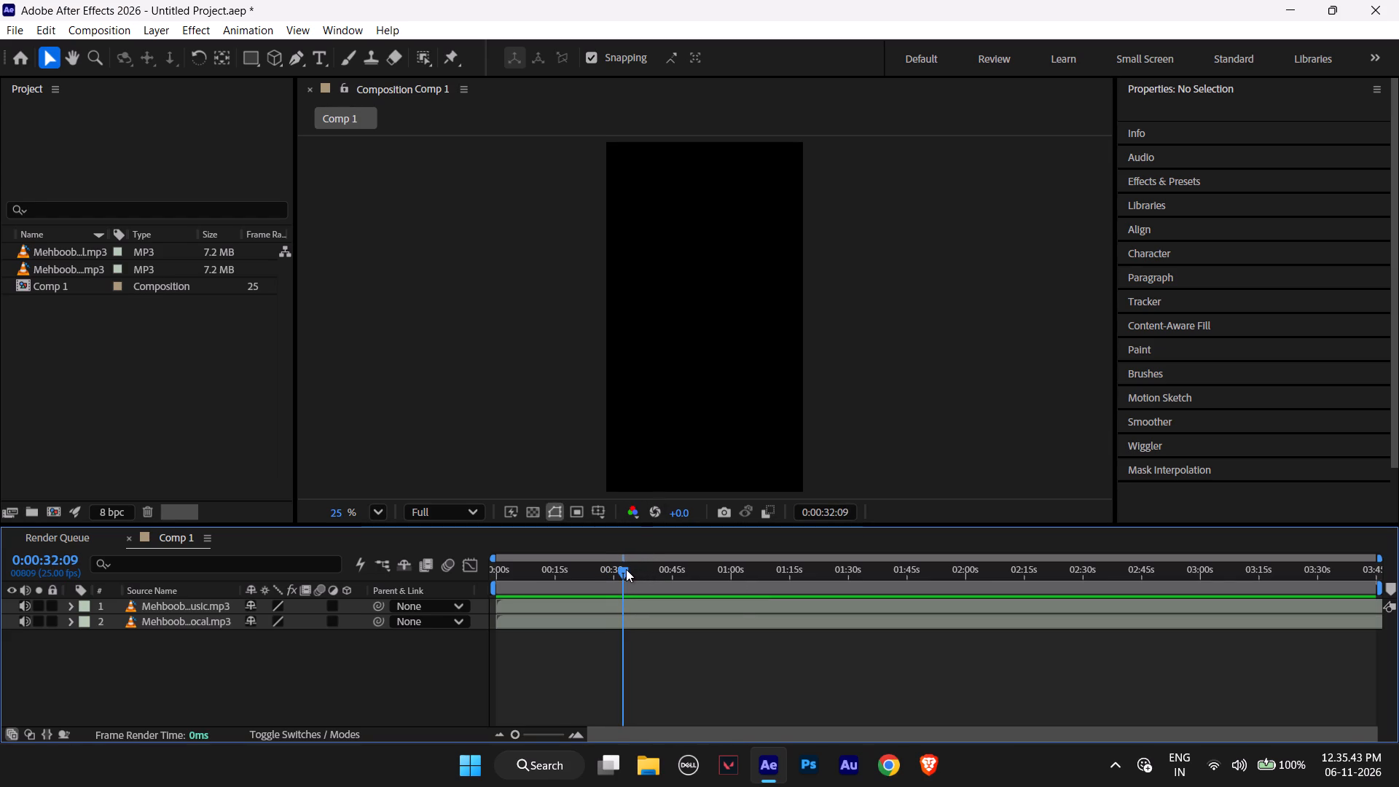
pyautogui.press('space')
pyautogui.press('space')
pyautogui.press('space')
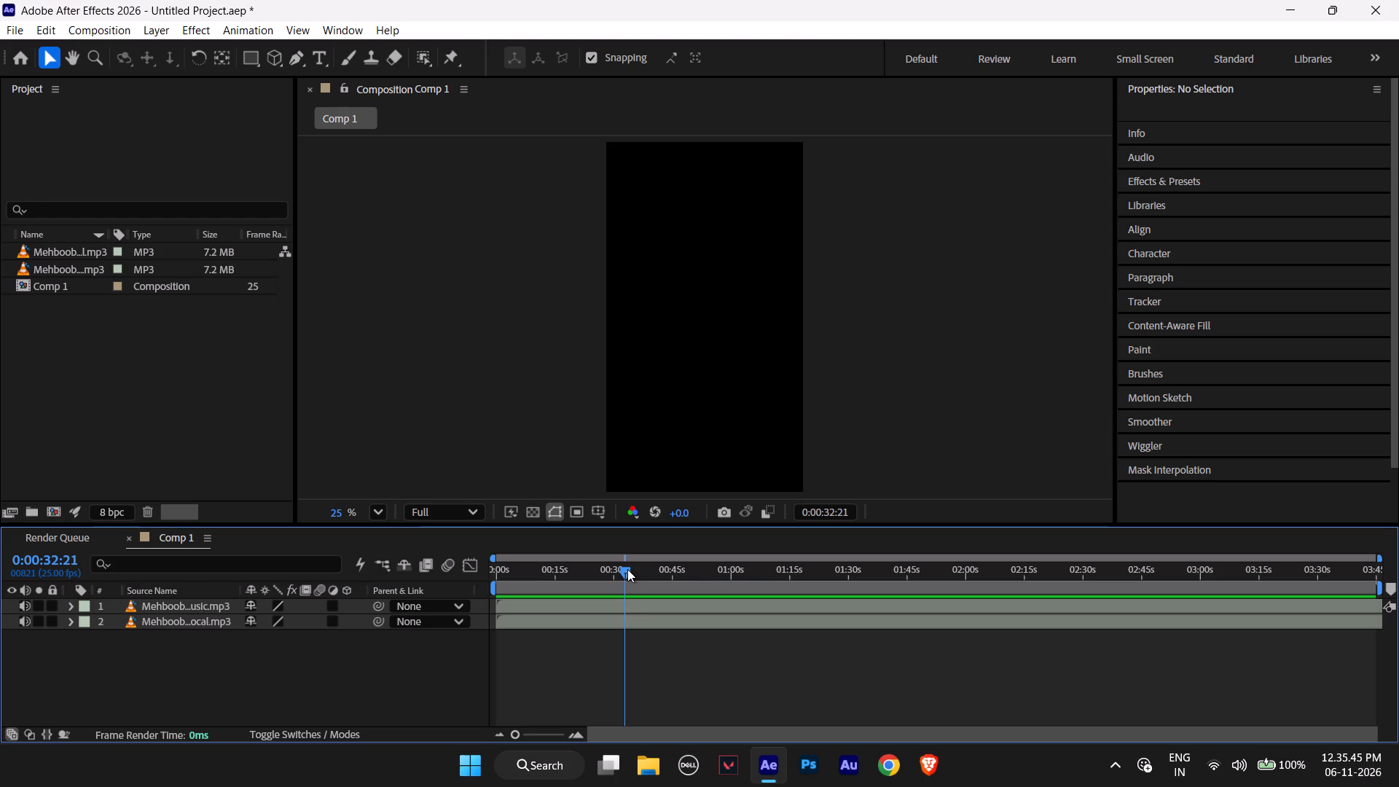
pyautogui.press('space')
pyautogui.press('space')
pyautogui.press('space')
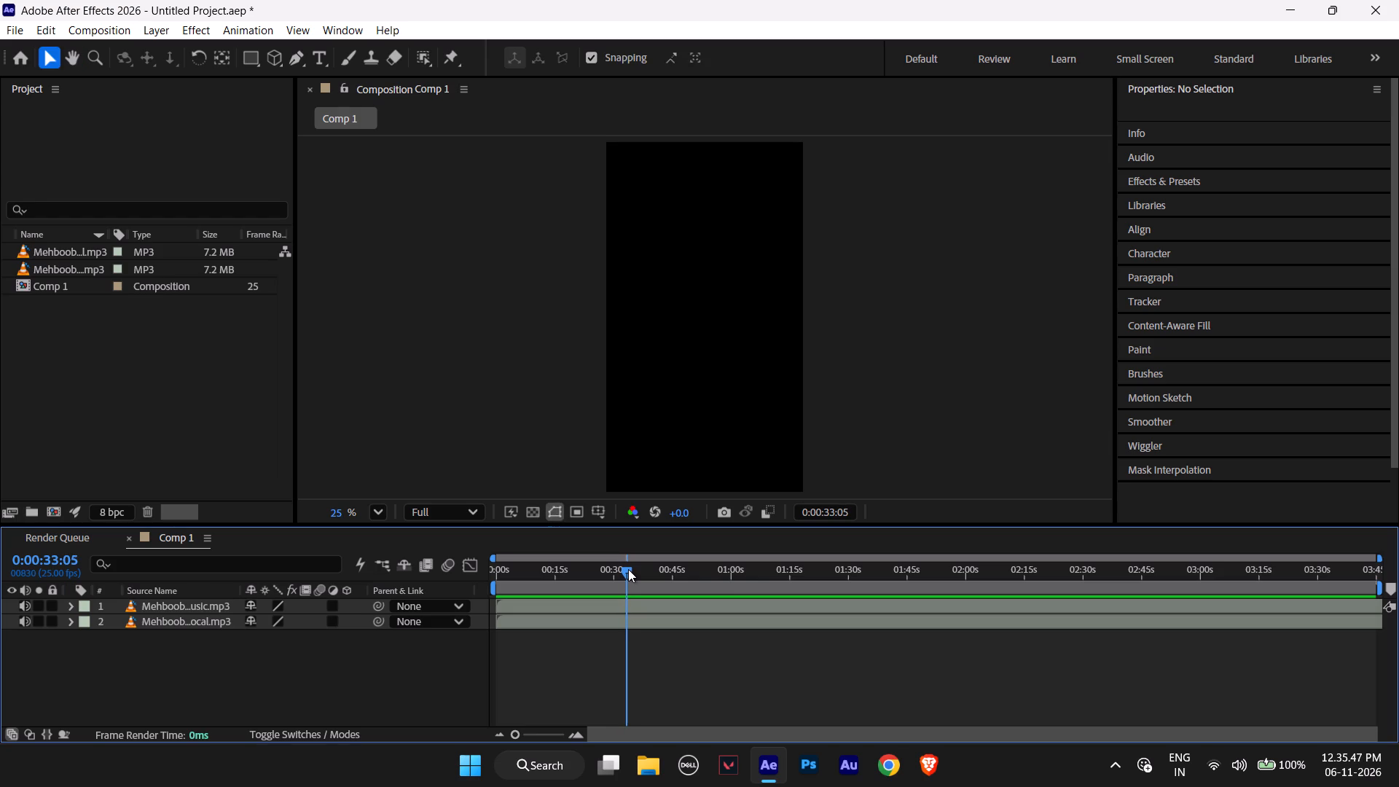
pyautogui.press('space')
pyautogui.press('space')
pyautogui.press('space')
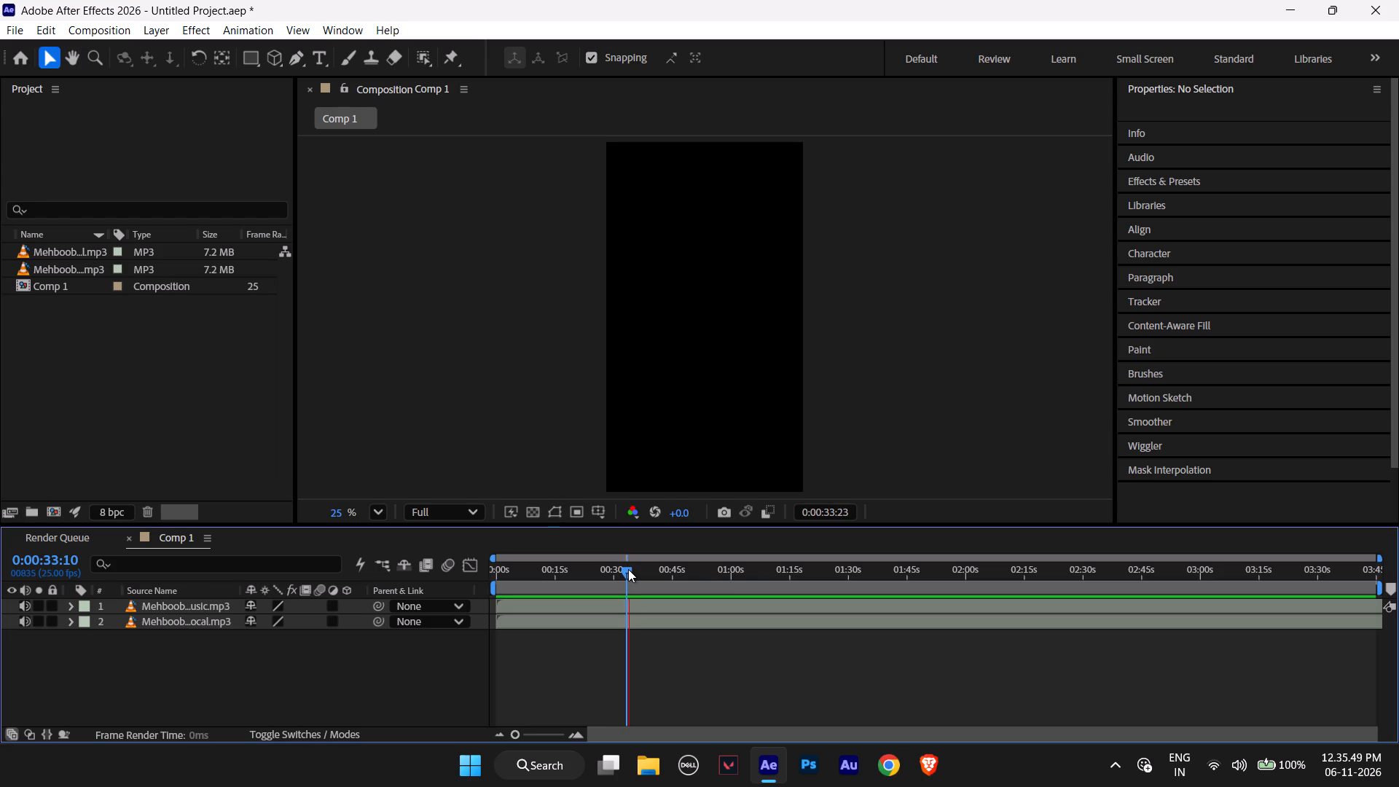
pyautogui.press('space')
pyautogui.click(628, 569)
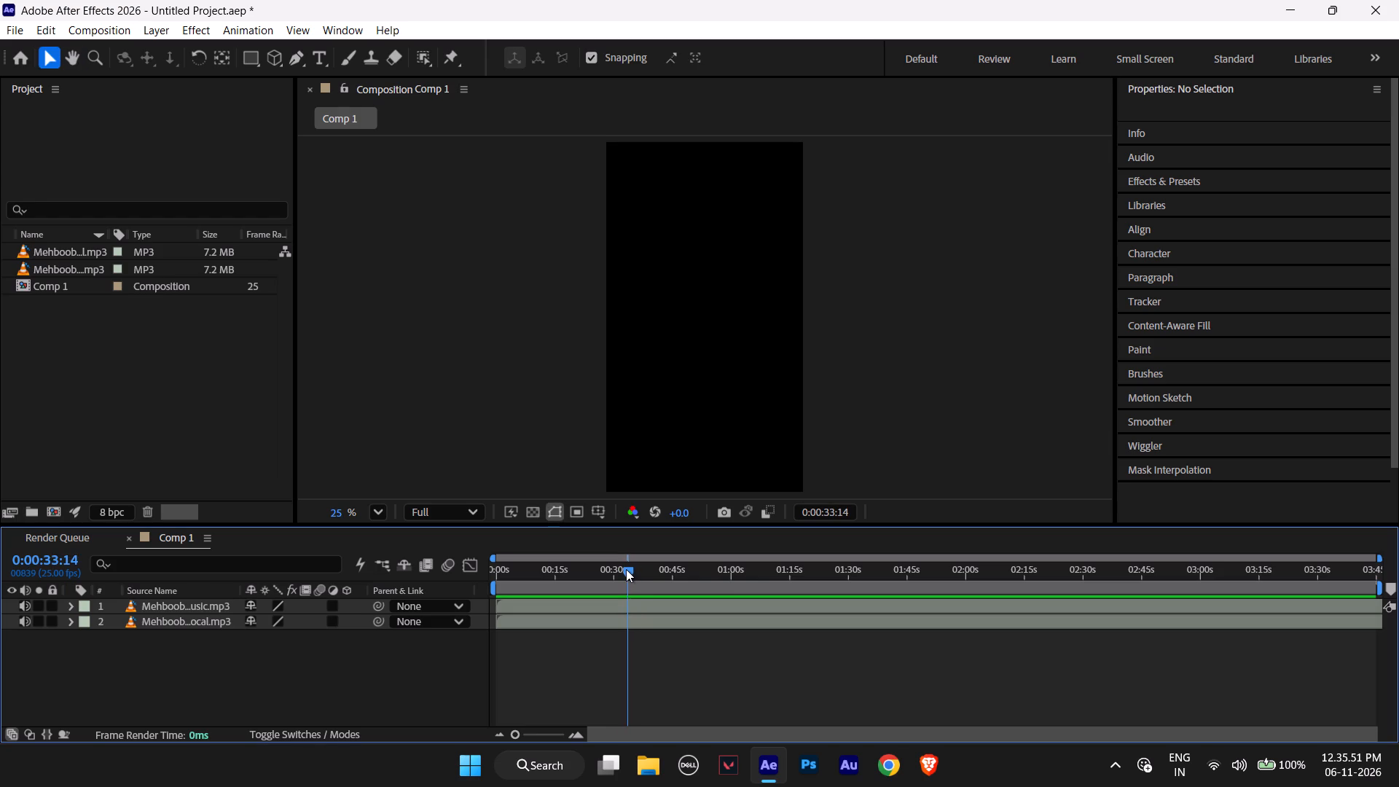
pyautogui.press('space')
pyautogui.press('space')
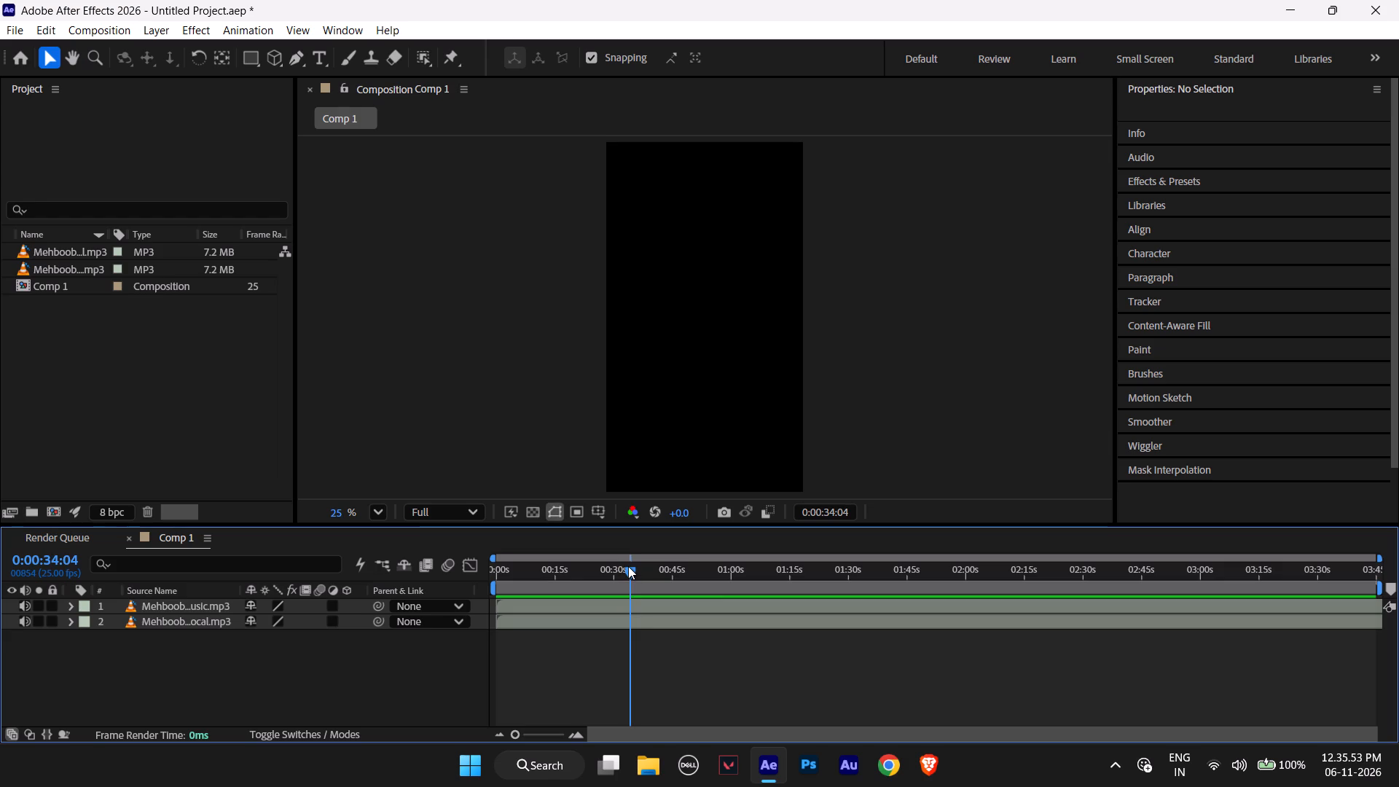
# Step back frame by frame to 0:00:33:17 and play a short burst to check the cue.
pyautogui.hotkey('ctrl', 'Left')
pyautogui.hotkey('ctrl', 'Left')
pyautogui.hotkey('ctrl', 'Left')
pyautogui.hotkey('ctrl', 'Left')
pyautogui.hotkey('ctrl', 'Left')
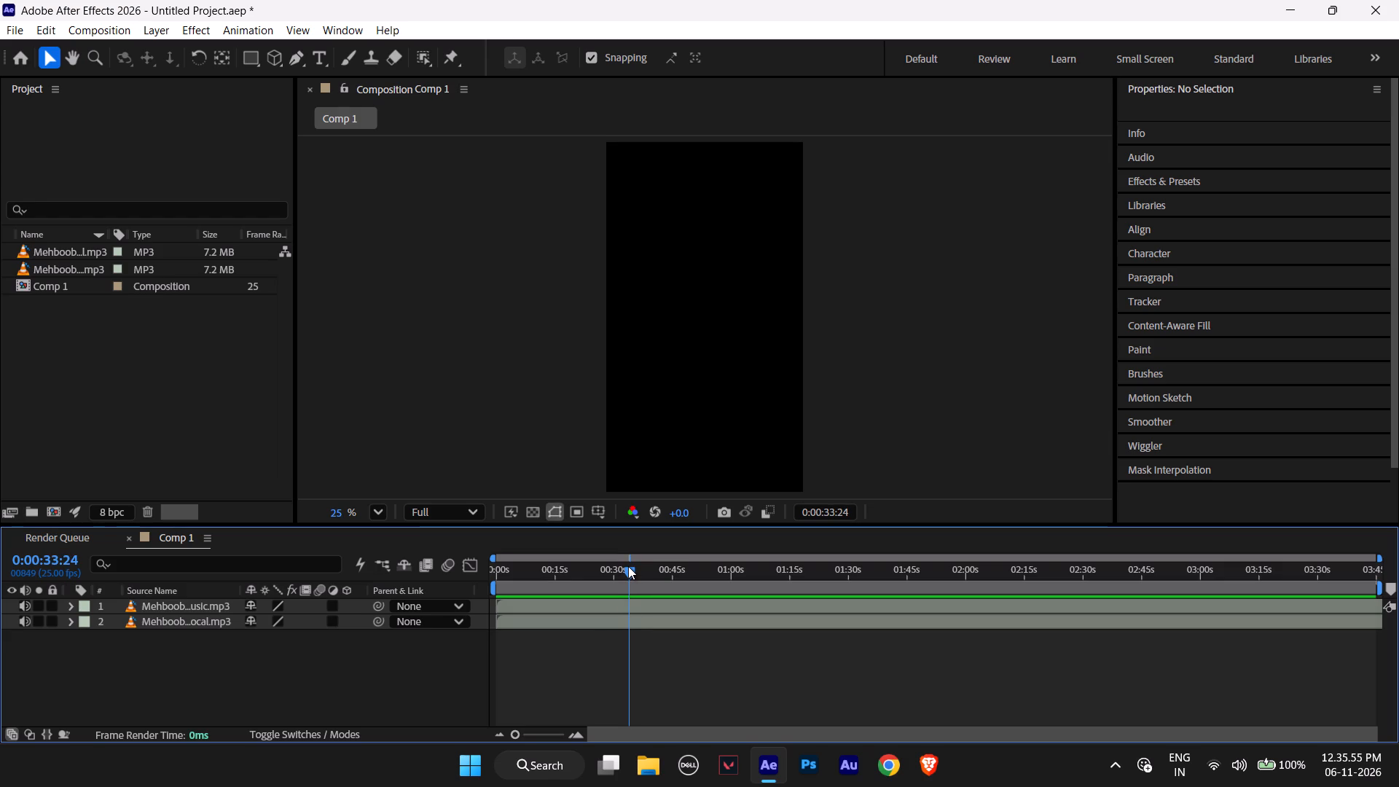
pyautogui.hotkey('ctrl', 'Left')
pyautogui.hotkey('ctrl', 'Left')
pyautogui.hotkey('ctrl', 'Left')
pyautogui.hotkey('ctrl', 'Left')
pyautogui.hotkey('ctrl', 'Left')
pyautogui.hotkey('ctrl', 'Left')
pyautogui.hotkey('ctrl', 'Left')
pyautogui.press('space')
pyautogui.press('space')
# Step back to about 0:00:34:00 and replay a short burst of the audio.
pyautogui.hotkey('ctrl', 'Left')
pyautogui.hotkey('ctrl', 'Left')
pyautogui.hotkey('ctrl', 'Left')
pyautogui.hotkey('ctrl', 'Left')
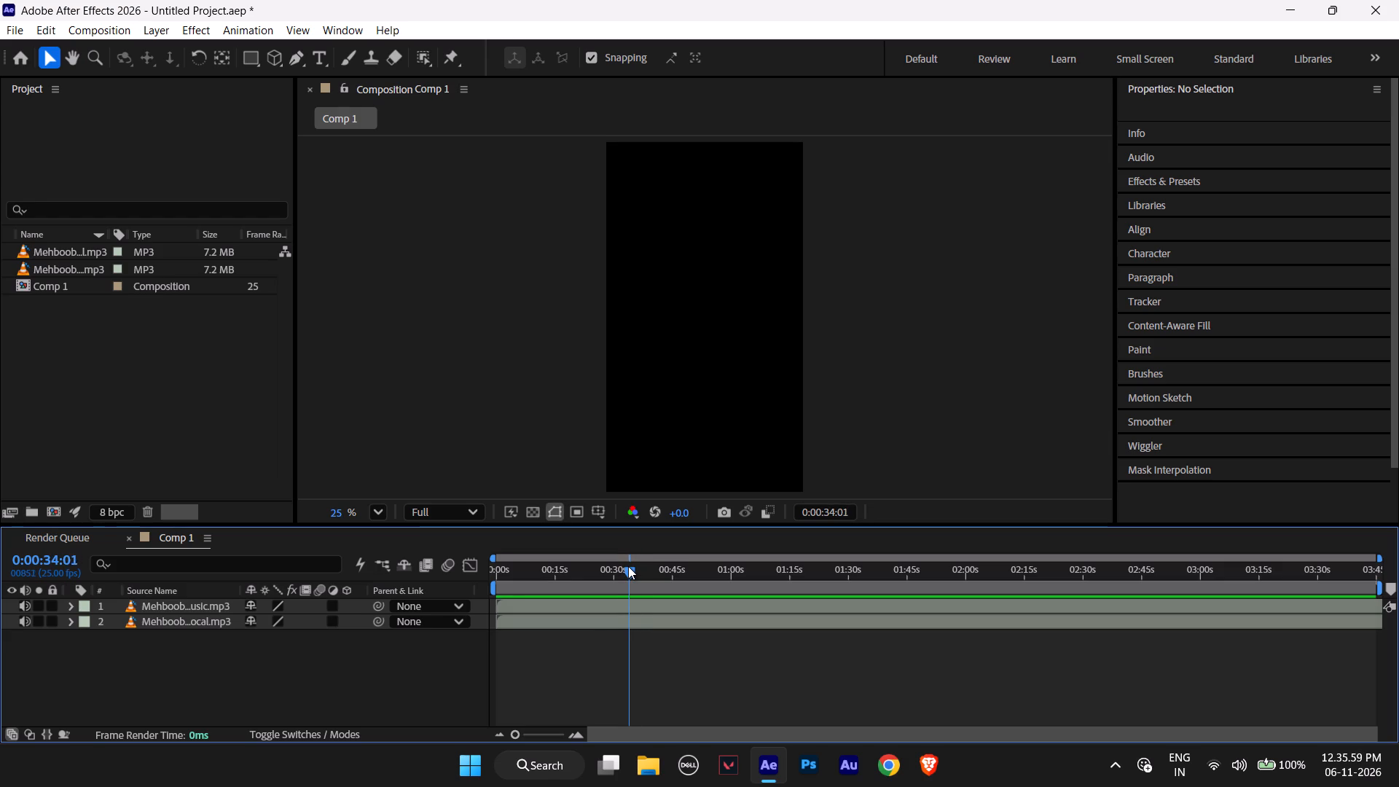
pyautogui.hotkey('ctrl', 'Left')
pyautogui.press('space')
pyautogui.press('space')
# Step back frame by frame to 0:00:33:22 and play a short burst to recheck the cue.
pyautogui.hotkey('ctrl', 'Left')
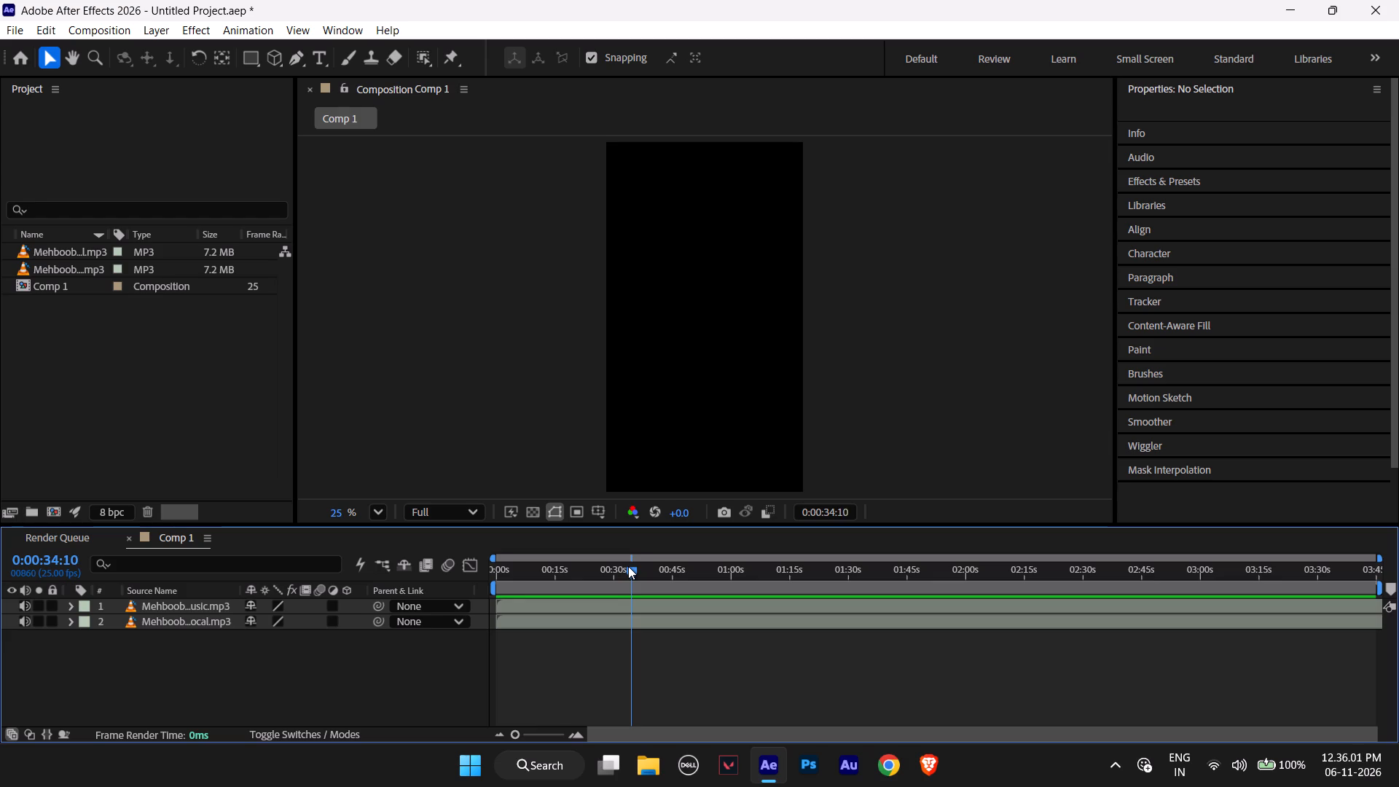
pyautogui.hotkey('ctrl', 'Left')
pyautogui.hotkey('ctrl', 'Left')
pyautogui.hotkey('ctrl', 'Left')
pyautogui.hotkey('ctrl', 'Left')
pyautogui.hotkey('ctrl', 'Left')
pyautogui.hotkey('ctrl', 'Left')
pyautogui.hotkey('ctrl', 'Left')
pyautogui.hotkey('ctrl', 'Left')
pyautogui.hotkey('ctrl', 'Left')
pyautogui.hotkey('ctrl', 'Left')
pyautogui.hotkey('ctrl', 'Left')
pyautogui.hotkey('ctrl', 'Left')
pyautogui.hotkey('ctrl', 'Left')
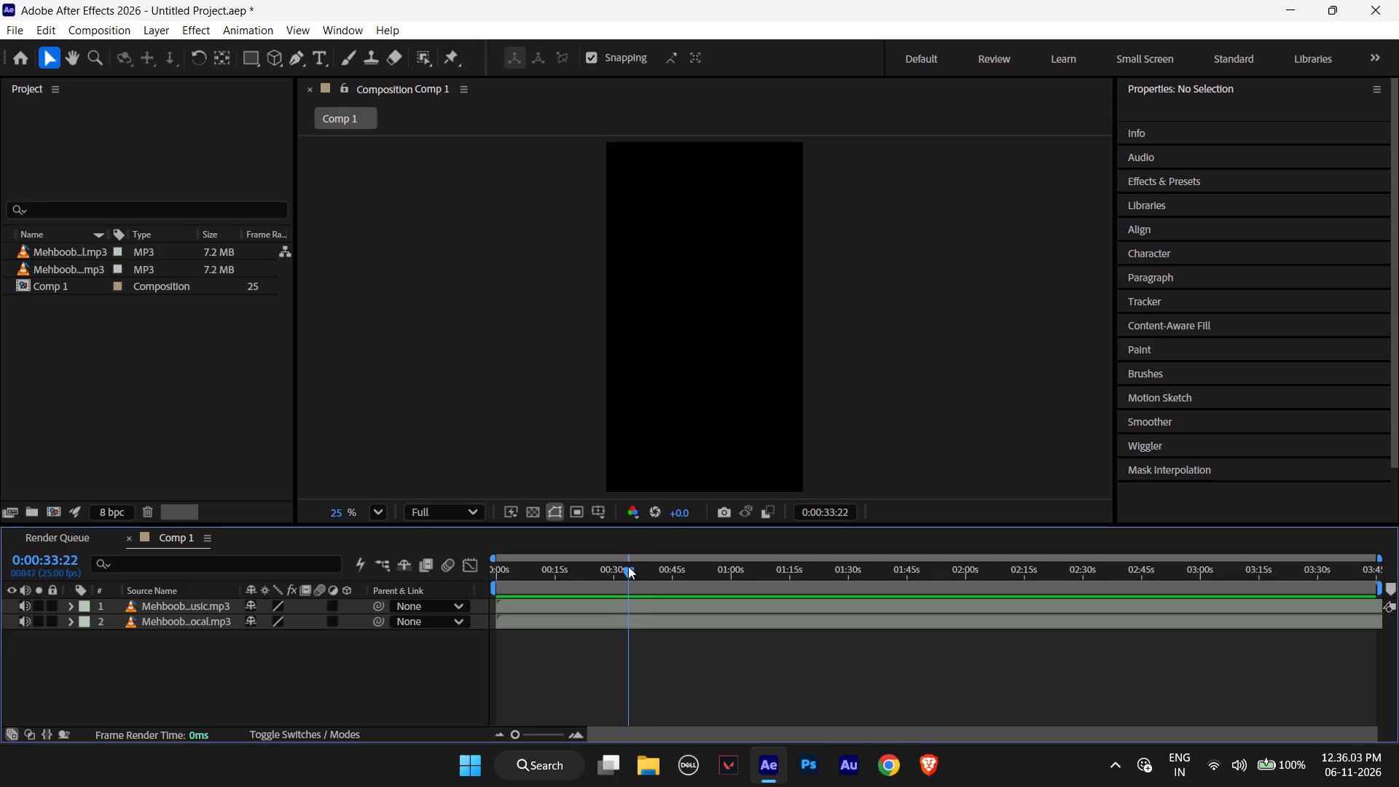
pyautogui.press('space')
pyautogui.press('space')
# Step back to 0:00:33:00, play the audio briefly, and stop with the current time at 0:00:33:13.
pyautogui.hotkey('ctrl', 'Left')
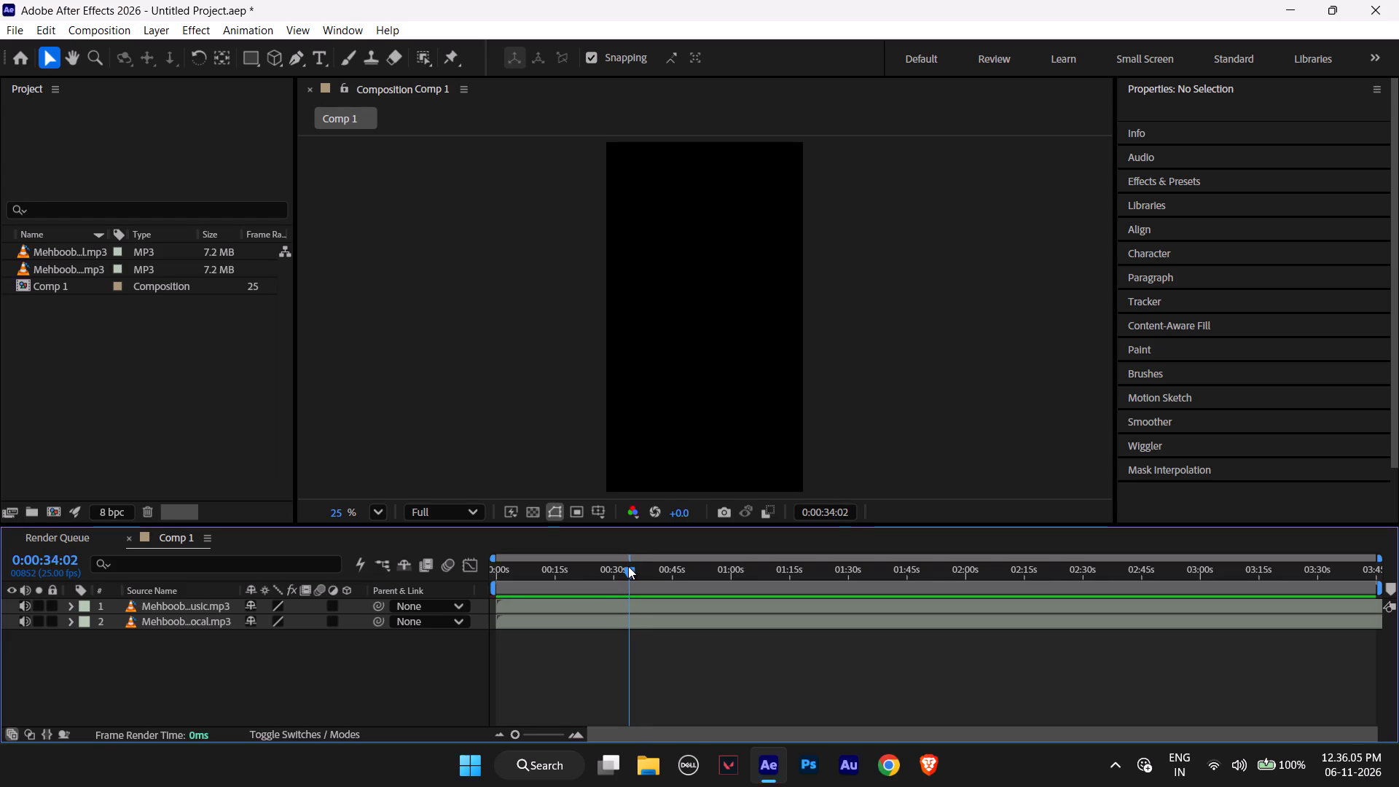
pyautogui.hotkey('ctrl', 'Left')
pyautogui.hotkey('ctrl', 'Left')
pyautogui.hotkey('ctrl', 'Left')
pyautogui.hotkey('ctrl', 'Left')
pyautogui.hotkey('ctrl', 'Left')
pyautogui.hotkey('ctrl', 'Left')
pyautogui.hotkey('ctrl', 'Left')
pyautogui.hotkey('ctrl', 'Left')
pyautogui.hotkey('ctrl', 'Left')
pyautogui.hotkey('ctrl', 'Left')
pyautogui.hotkey('ctrl', 'Left')
pyautogui.hotkey('ctrl', 'Left')
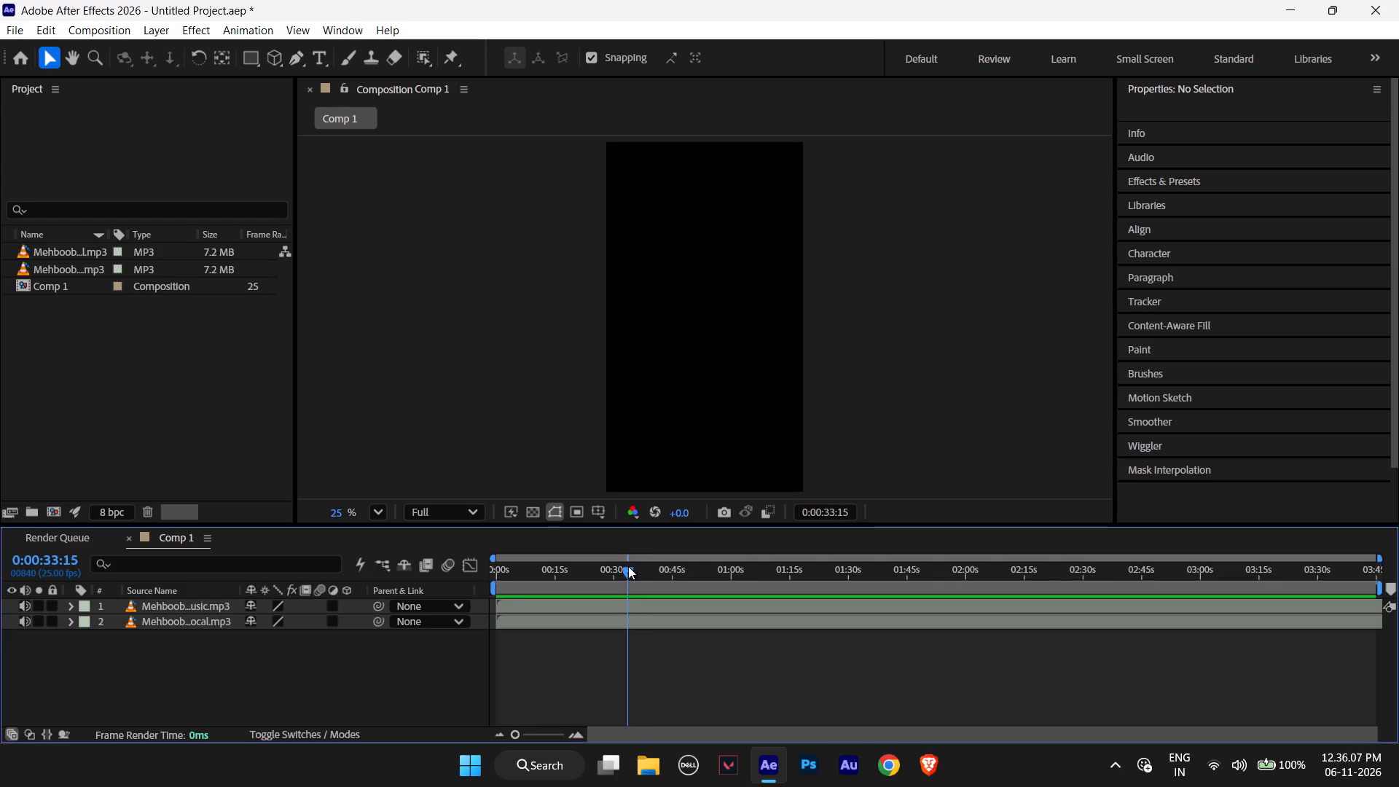
pyautogui.hotkey('ctrl', 'Left')
pyautogui.hotkey('ctrl', 'Left')
pyautogui.hotkey('ctrl', 'Left')
pyautogui.hotkey('ctrl', 'Left')
pyautogui.hotkey('ctrl', 'Left')
pyautogui.hotkey('ctrl', 'Left')
pyautogui.hotkey('ctrl', 'Left')
pyautogui.hotkey('ctrl', 'Left')
pyautogui.hotkey('ctrl', 'Left')
pyautogui.hotkey('ctrl', 'Left')
pyautogui.hotkey('ctrl', 'Left')
pyautogui.hotkey('ctrl', 'Left')
pyautogui.hotkey('ctrl', 'Left')
pyautogui.hotkey('ctrl', 'Left')
pyautogui.hotkey('ctrl', 'Left')
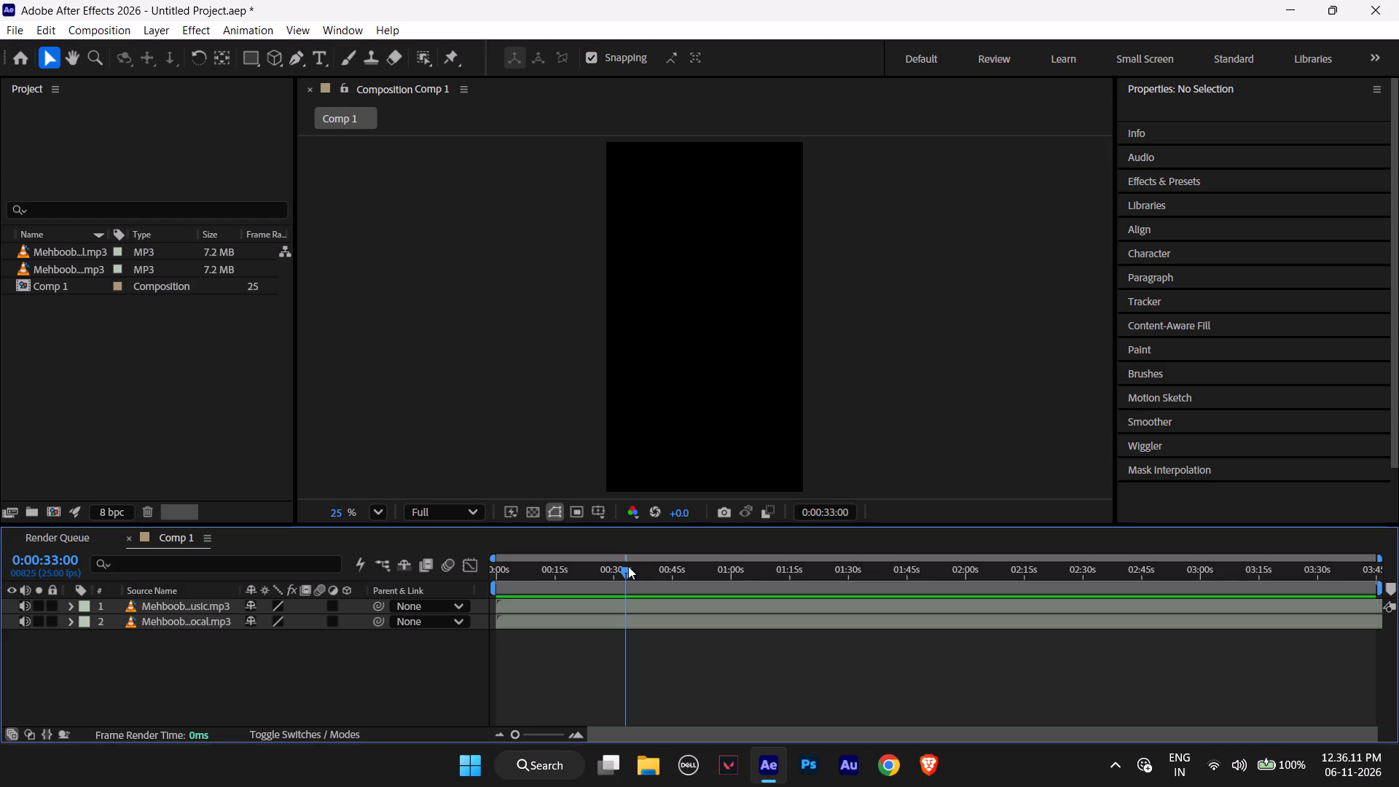
pyautogui.press('space')
pyautogui.press('space')
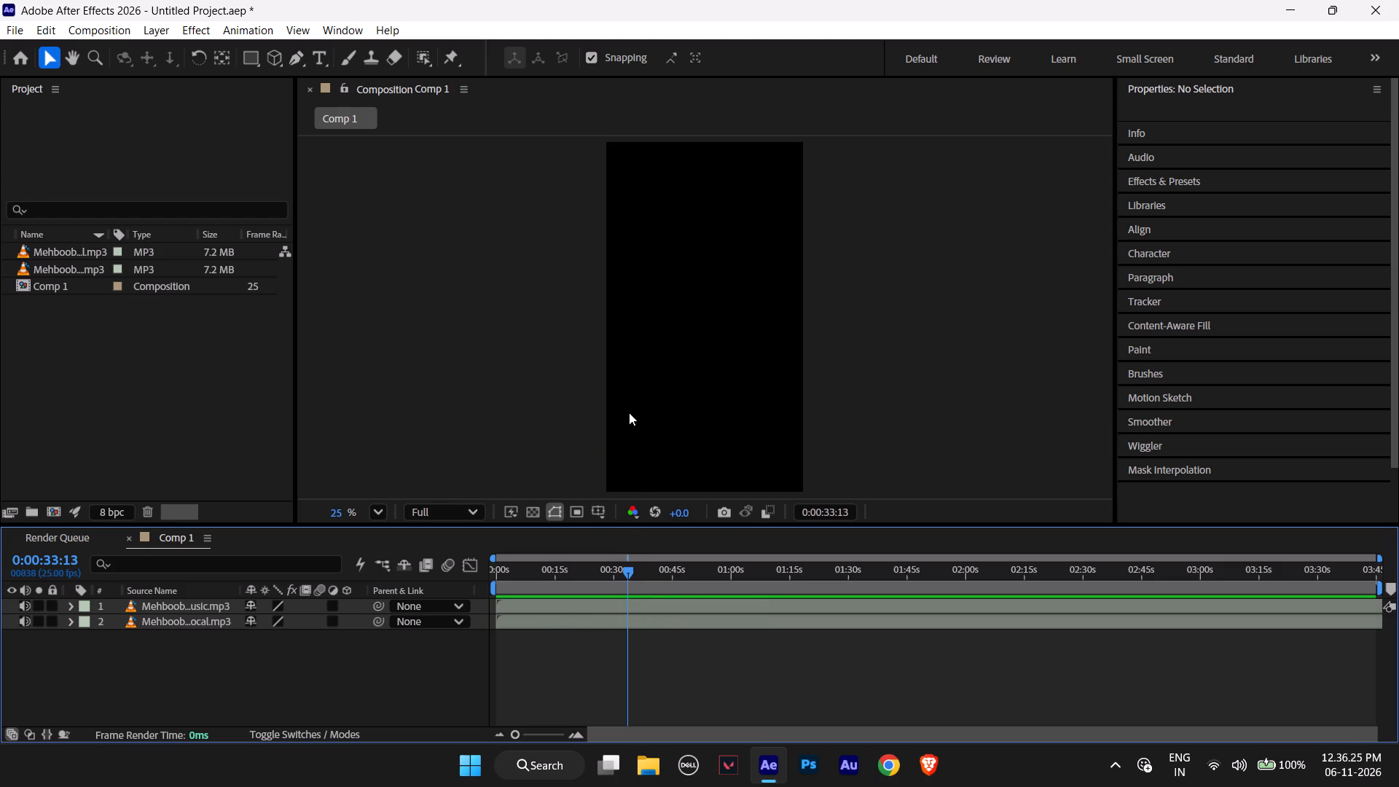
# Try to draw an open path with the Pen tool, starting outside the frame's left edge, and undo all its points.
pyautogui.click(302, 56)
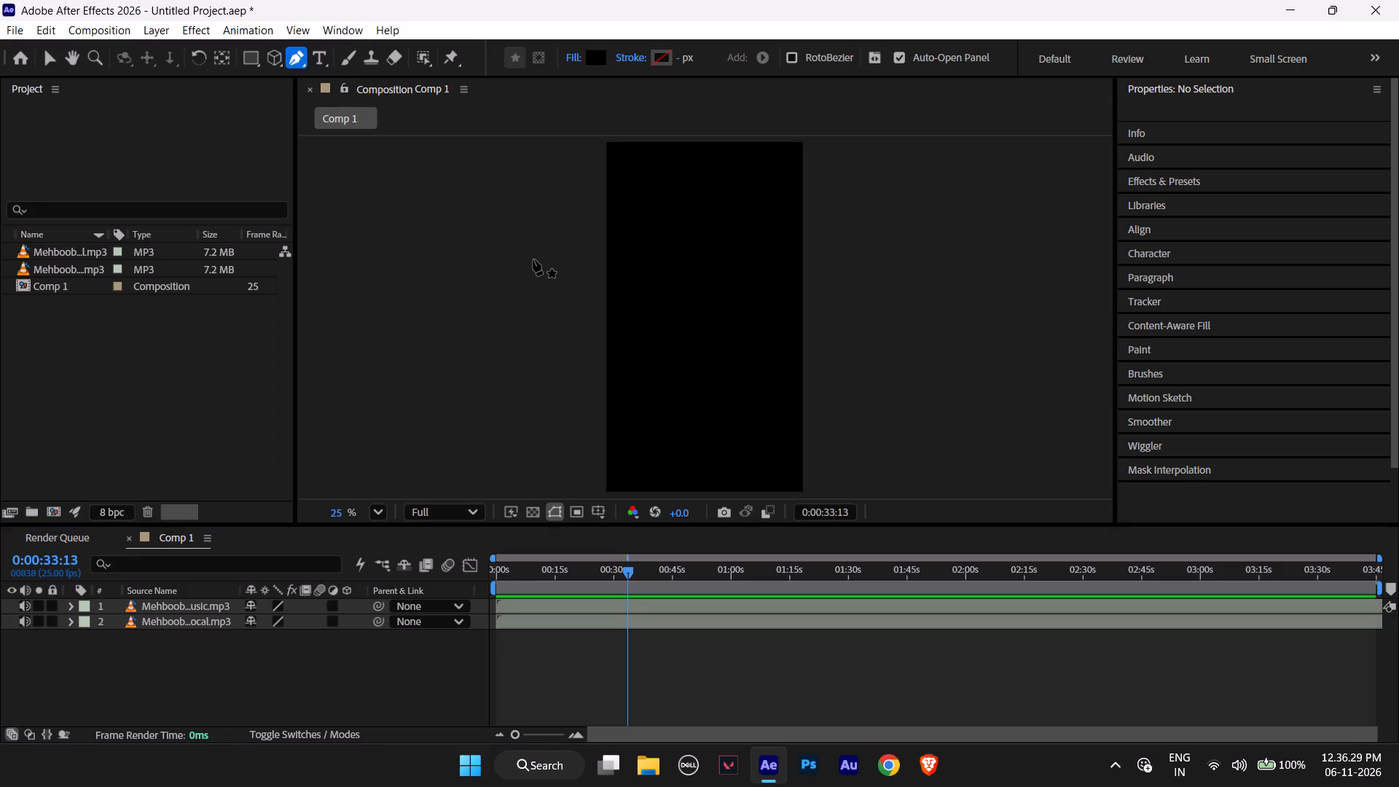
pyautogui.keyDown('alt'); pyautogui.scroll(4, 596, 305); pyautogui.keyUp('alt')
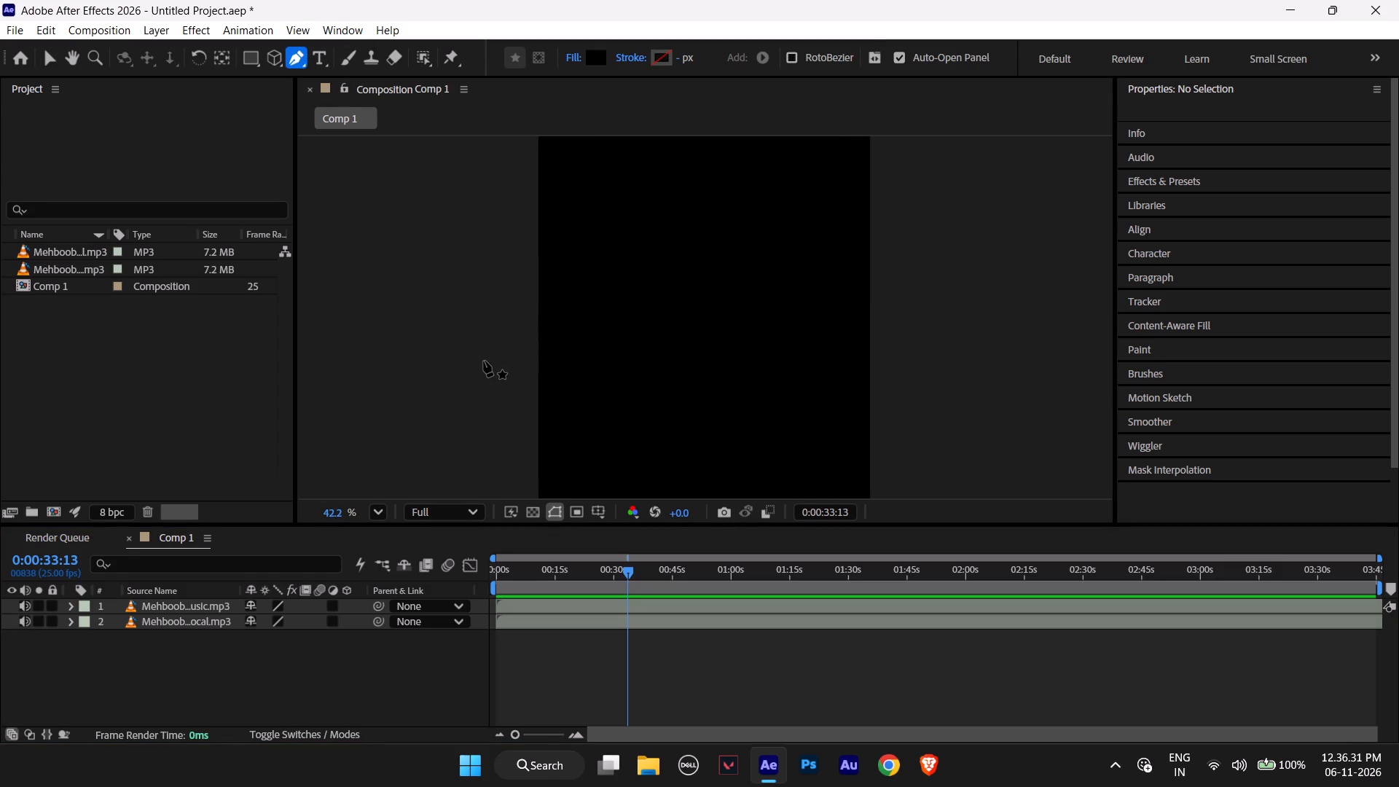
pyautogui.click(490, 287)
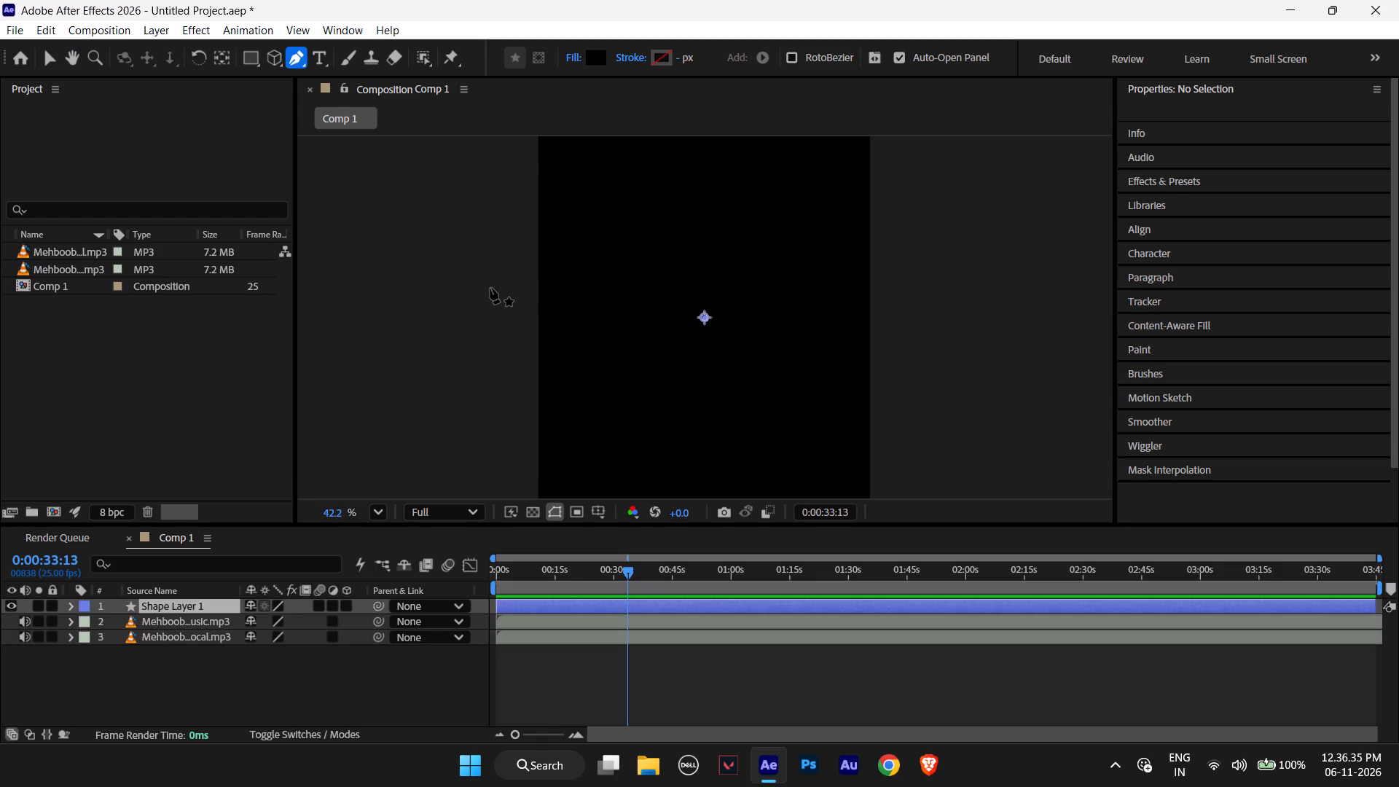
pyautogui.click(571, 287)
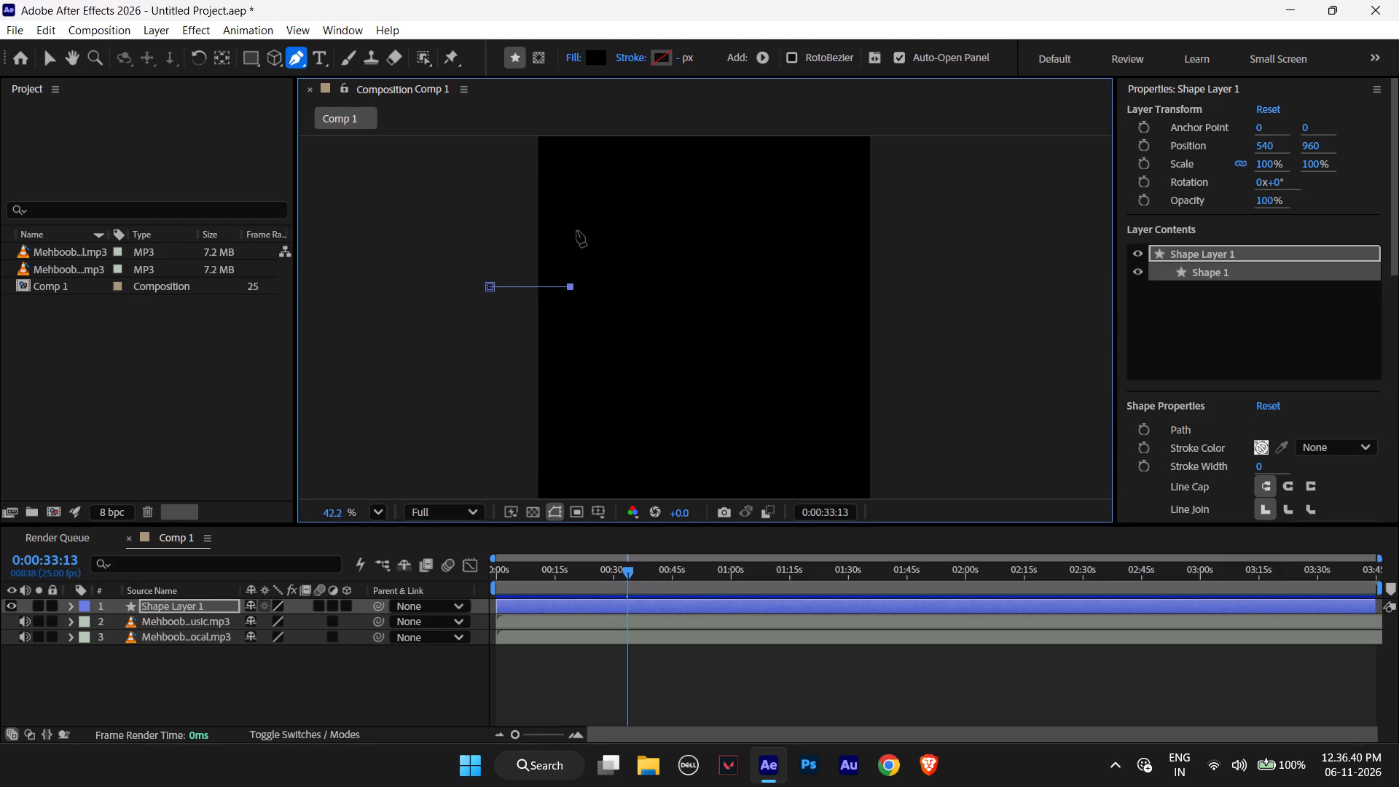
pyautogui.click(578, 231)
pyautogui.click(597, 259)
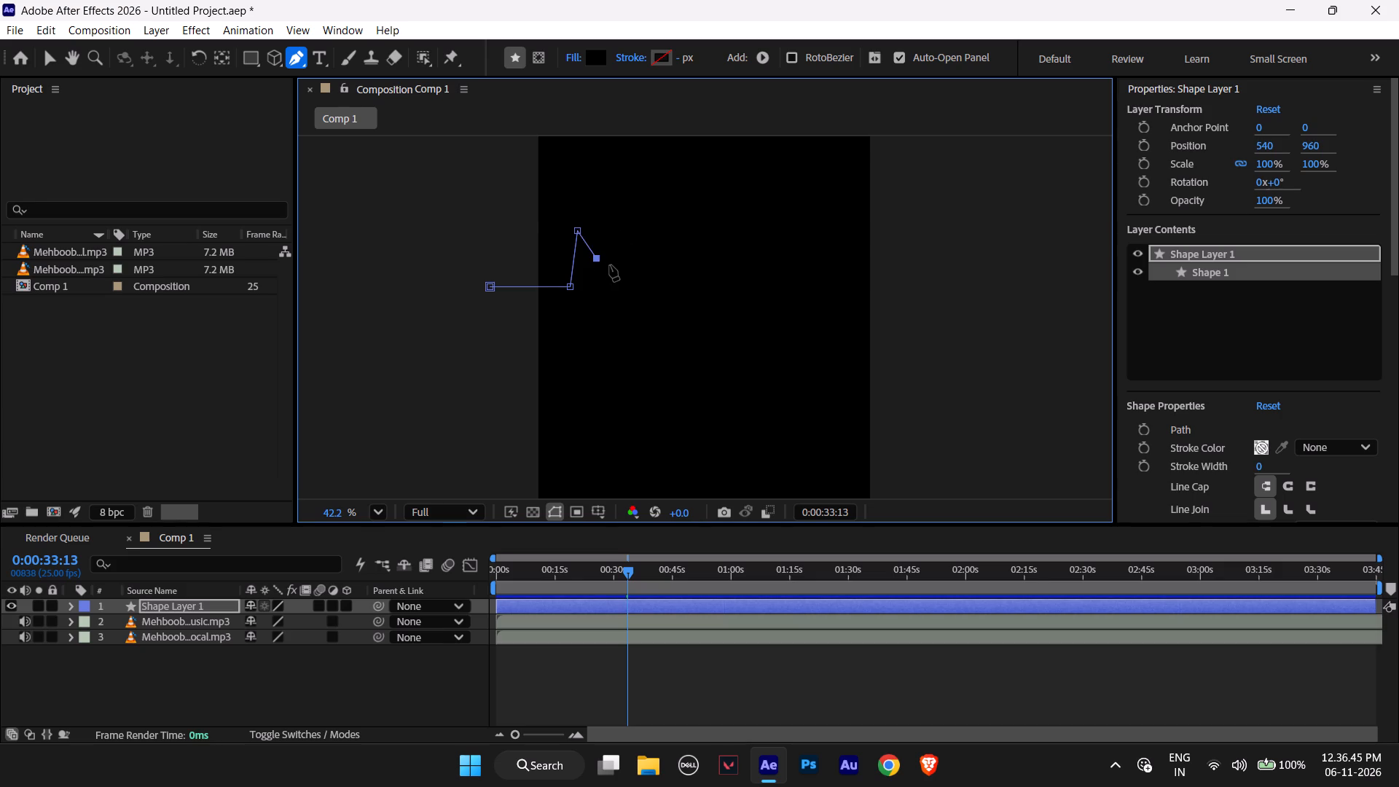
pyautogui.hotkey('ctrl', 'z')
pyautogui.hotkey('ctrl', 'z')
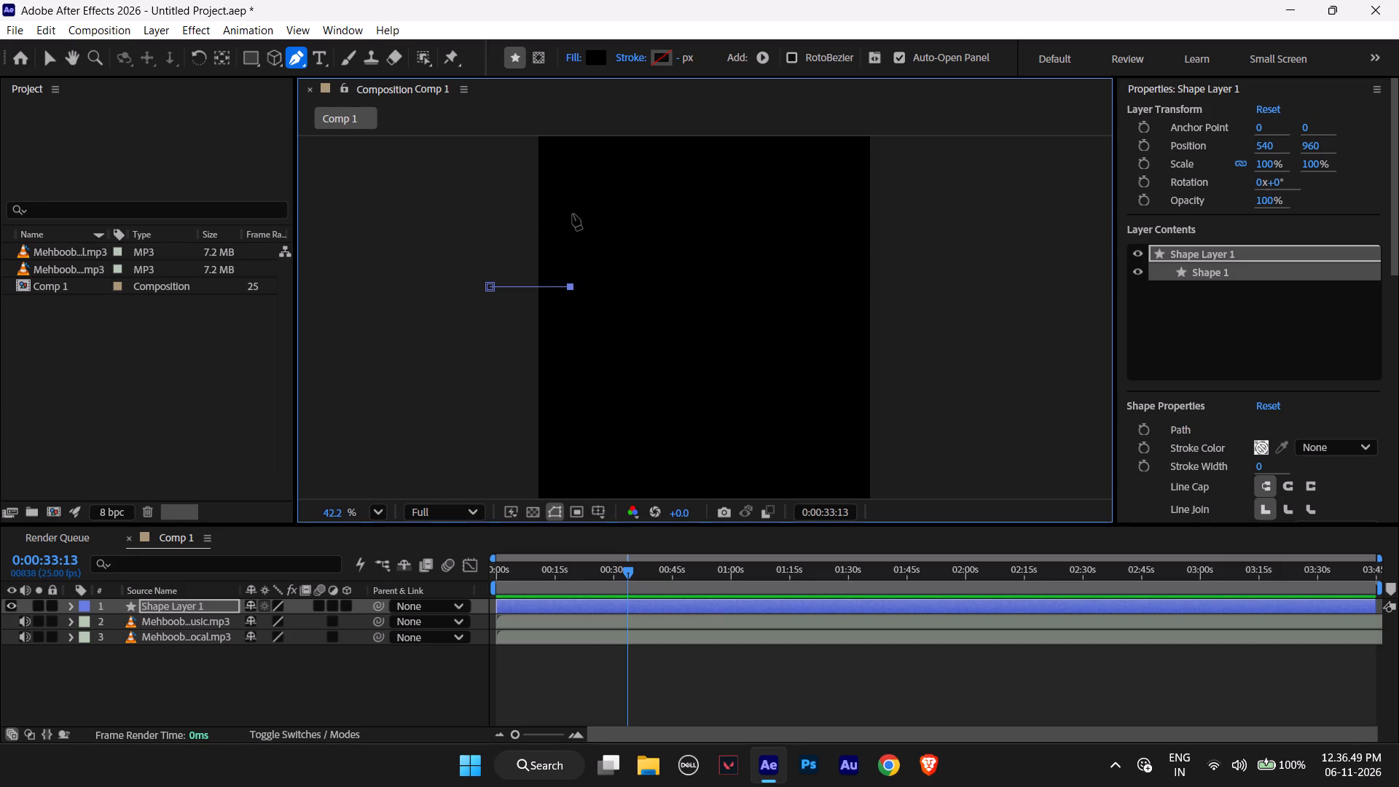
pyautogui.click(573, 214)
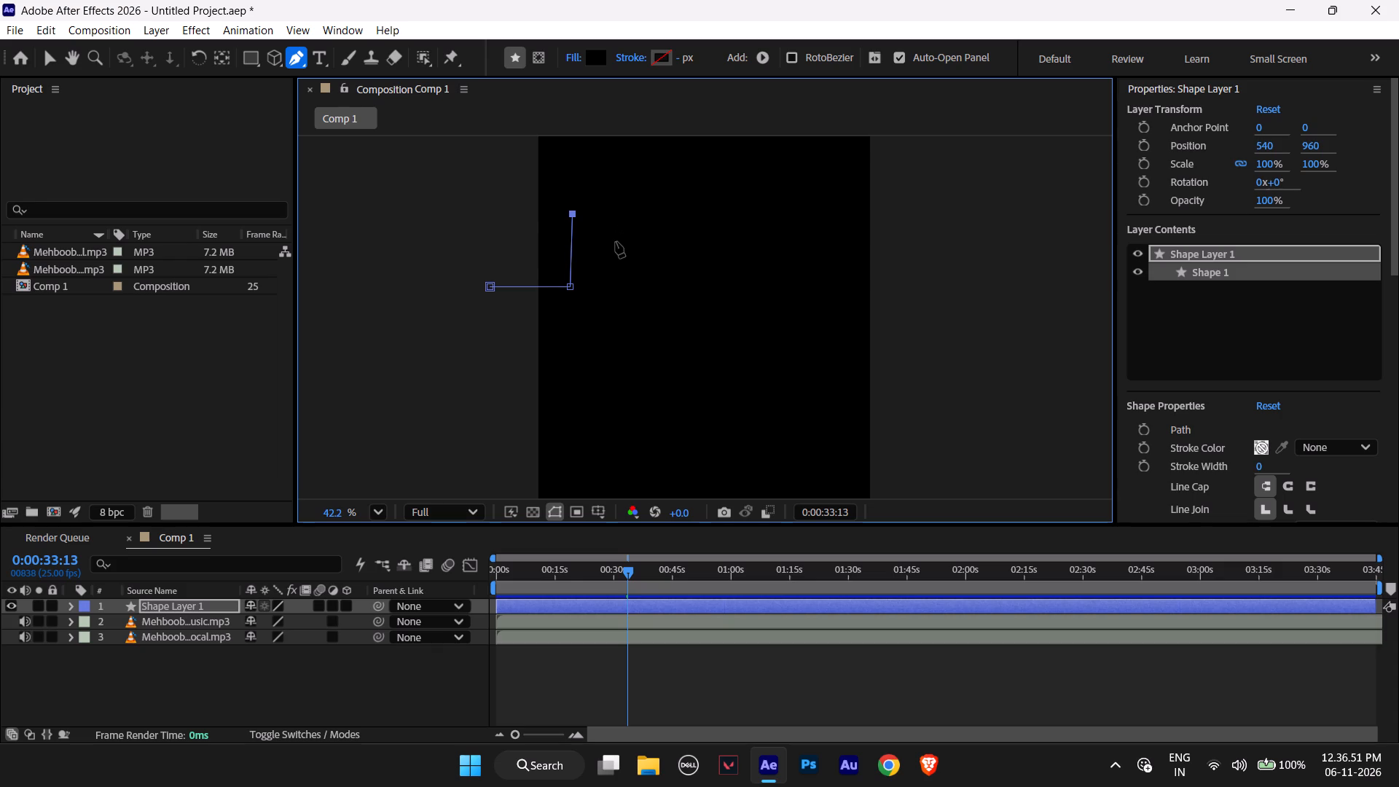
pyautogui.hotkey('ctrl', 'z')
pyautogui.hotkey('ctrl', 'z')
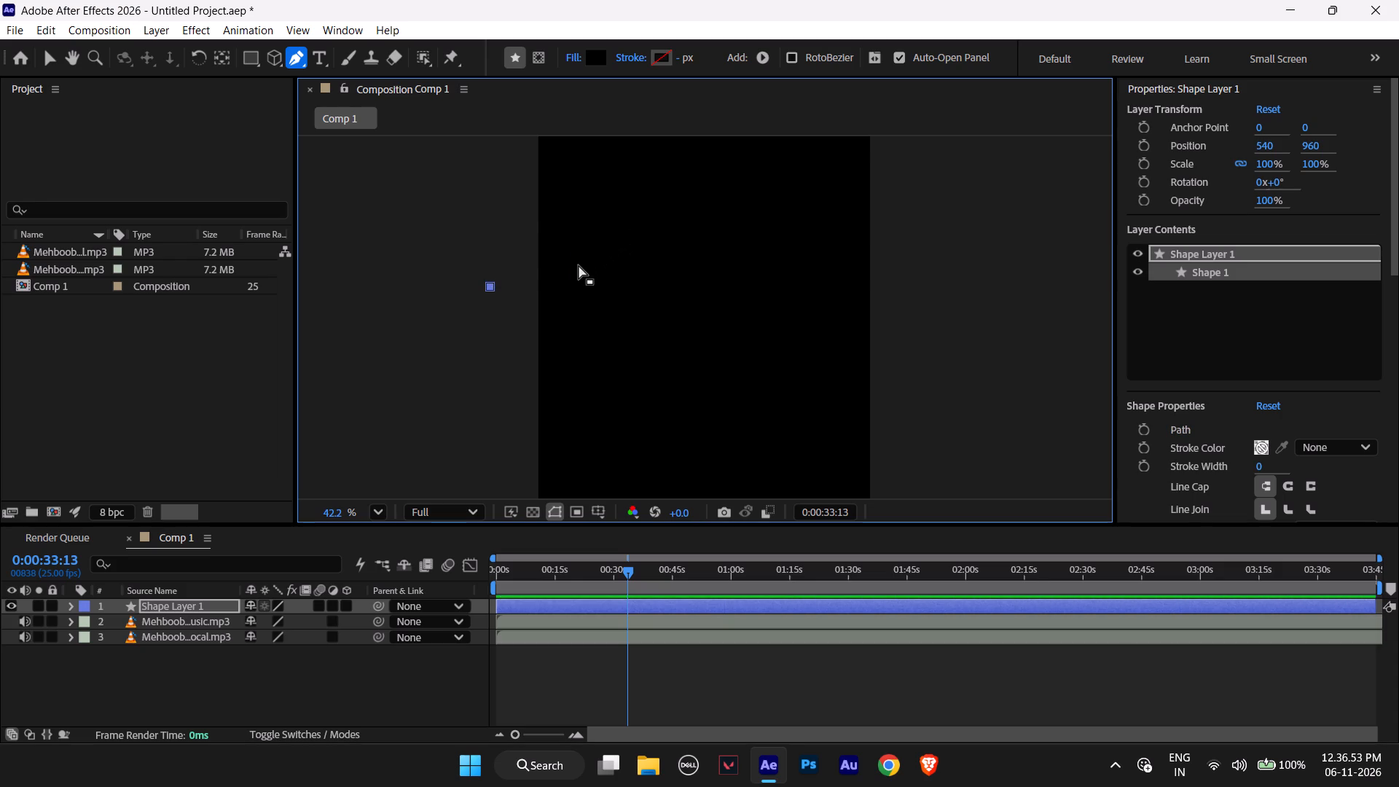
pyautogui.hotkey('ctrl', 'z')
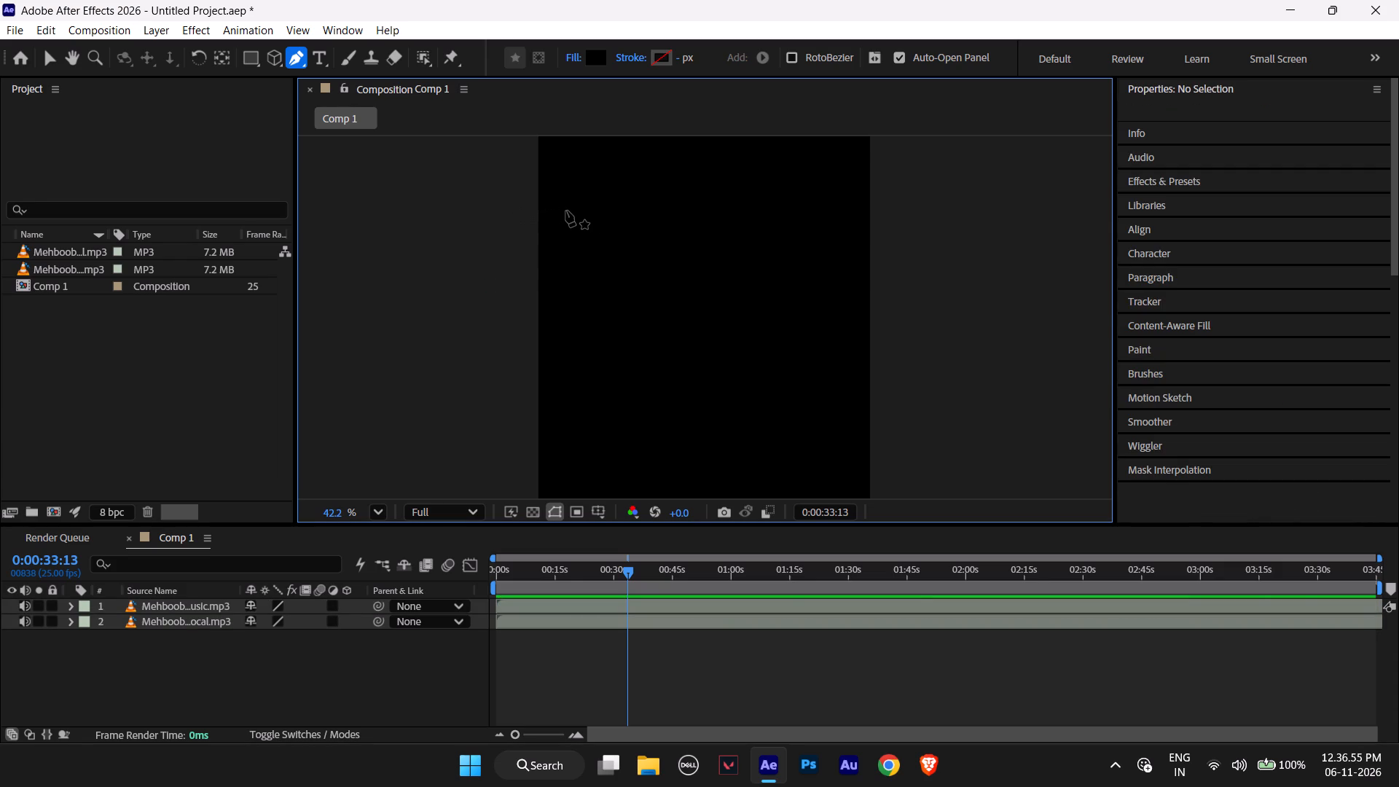
# Draw an open six-point, H-like path with the Pen tool in the upper-left area of the frame.
pyautogui.click(574, 210)
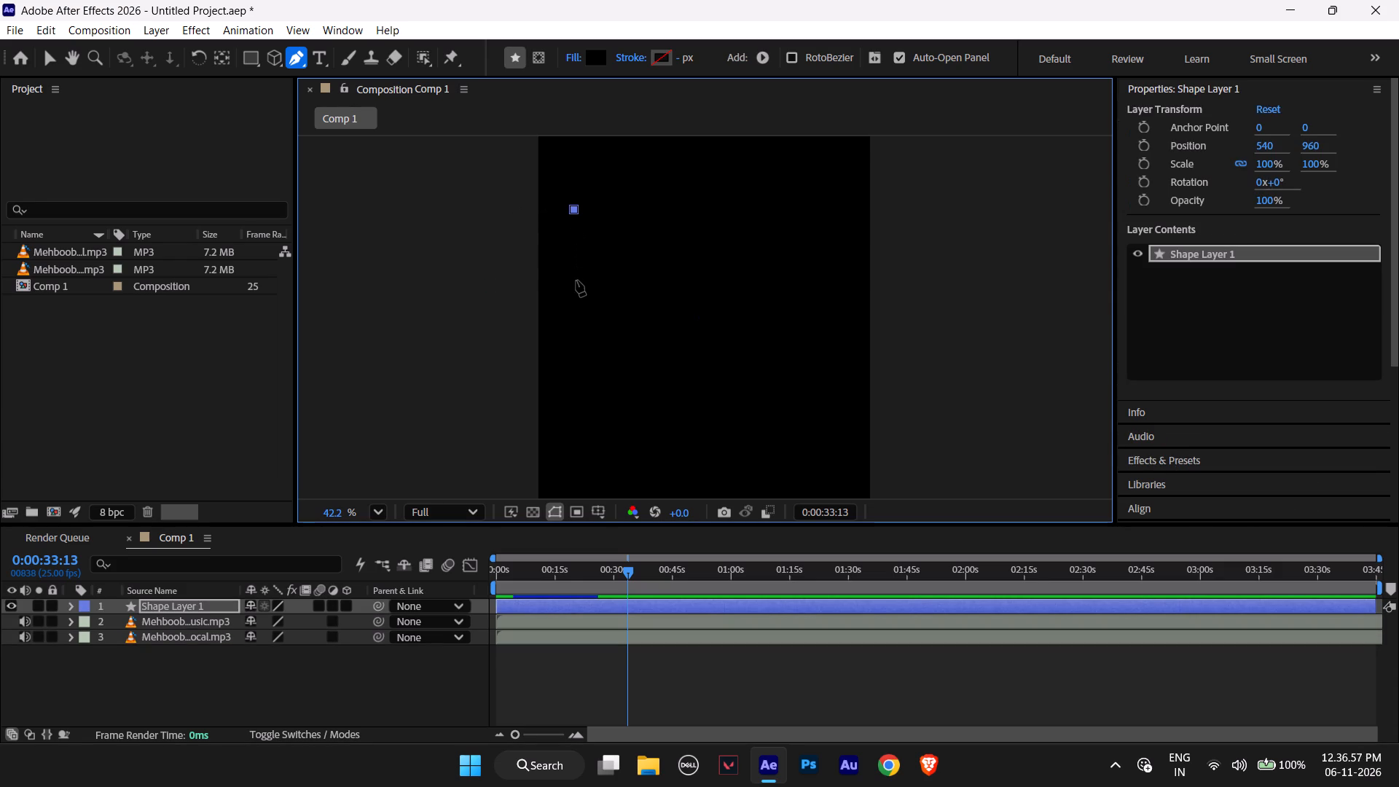
pyautogui.click(575, 291)
pyautogui.hotkey('ctrl', 'z')
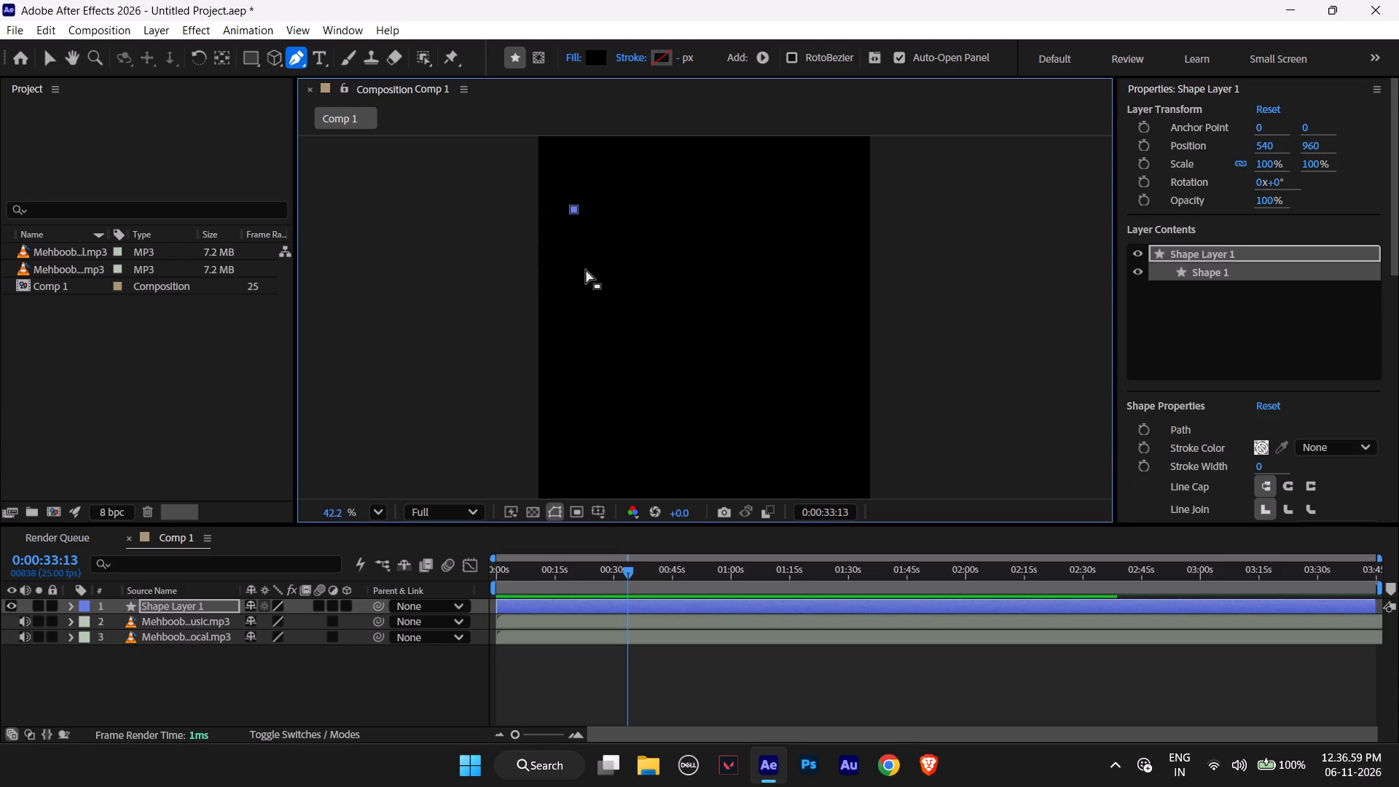
pyautogui.click(576, 295)
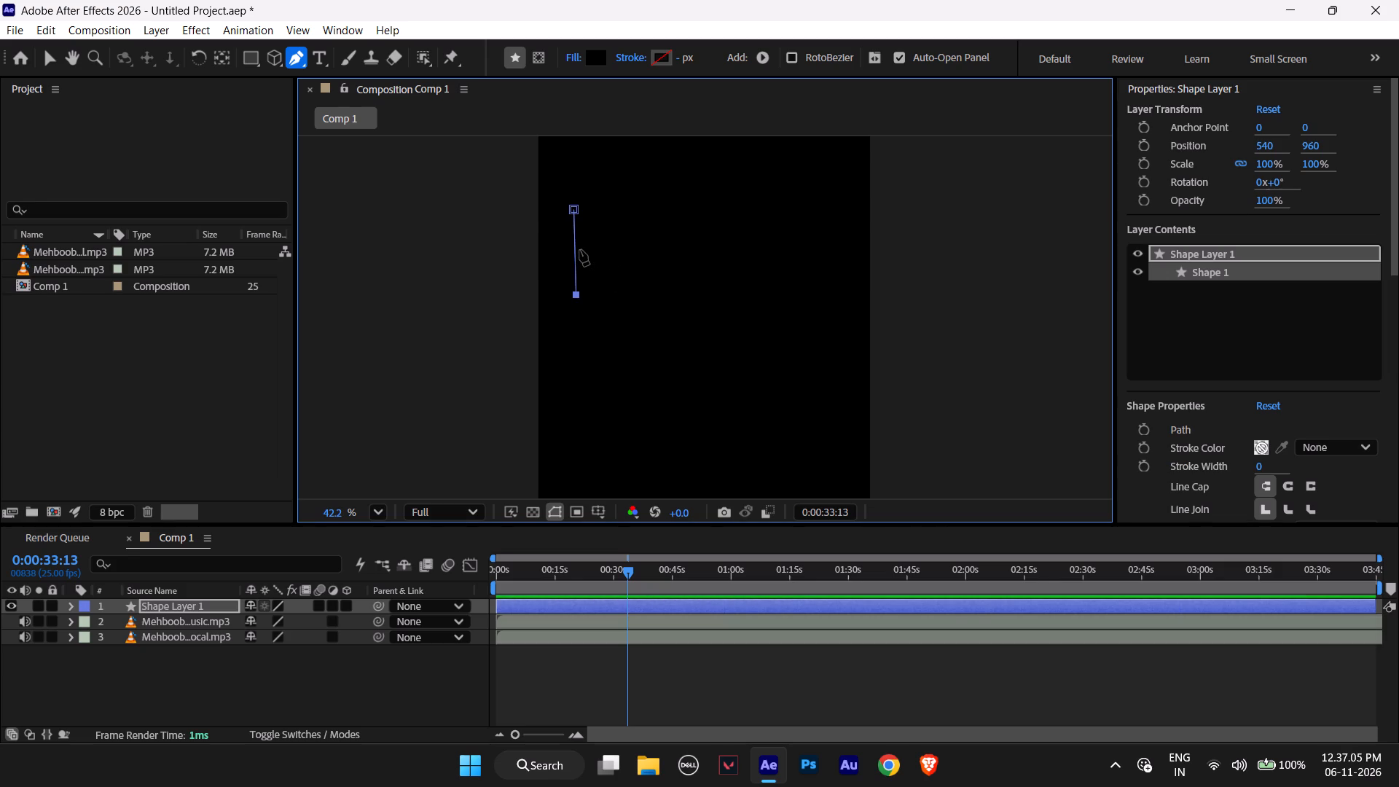
pyautogui.click(580, 250)
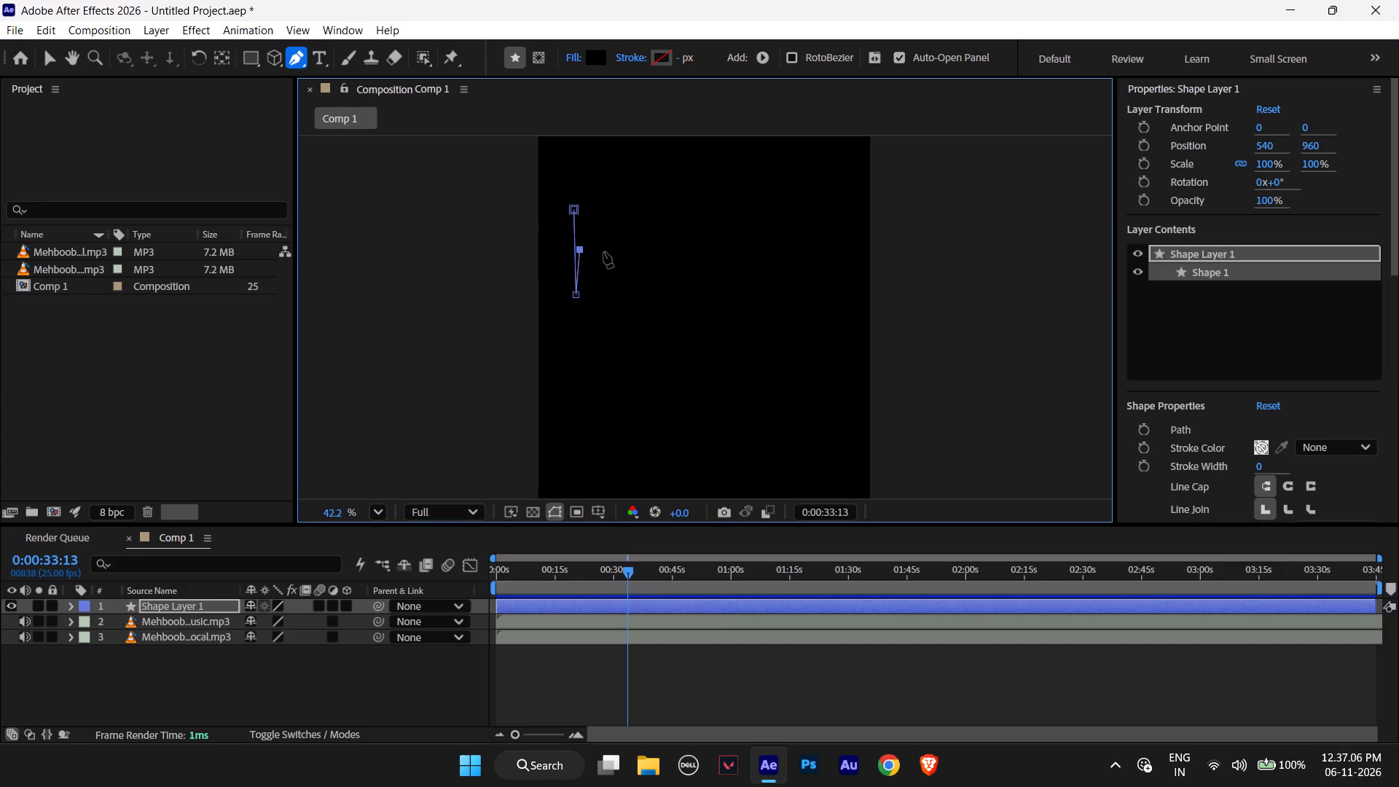
pyautogui.click(608, 252)
pyautogui.click(608, 253)
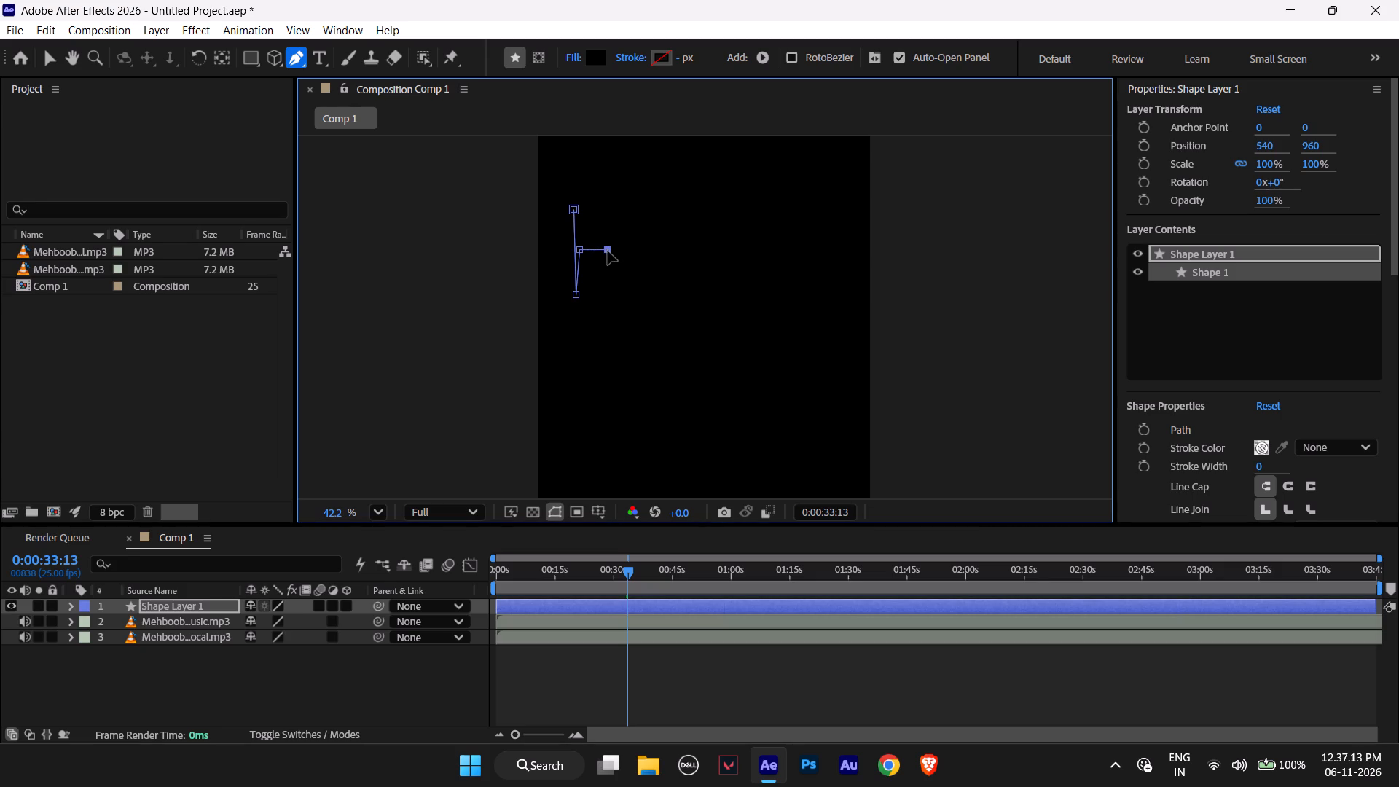
pyautogui.click(614, 297)
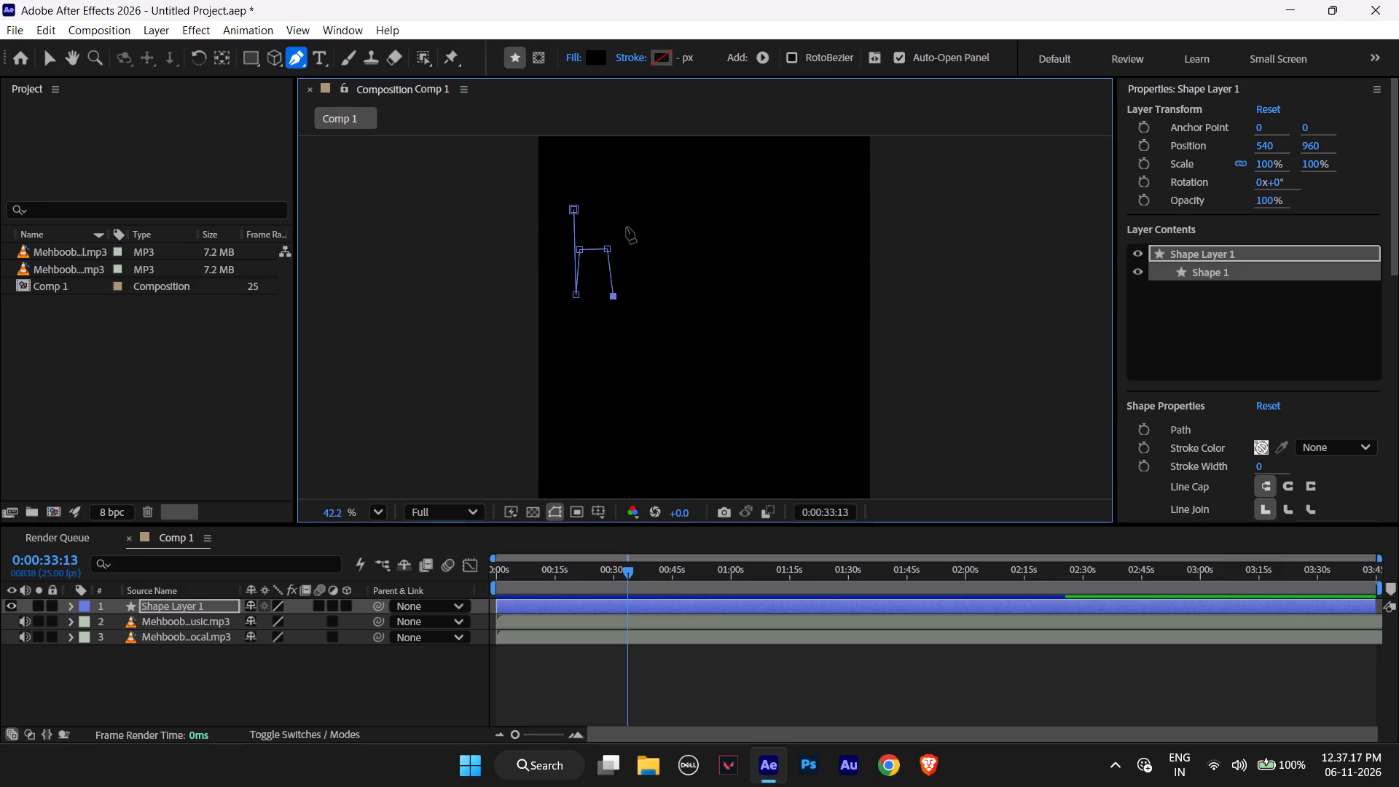
pyautogui.click(613, 207)
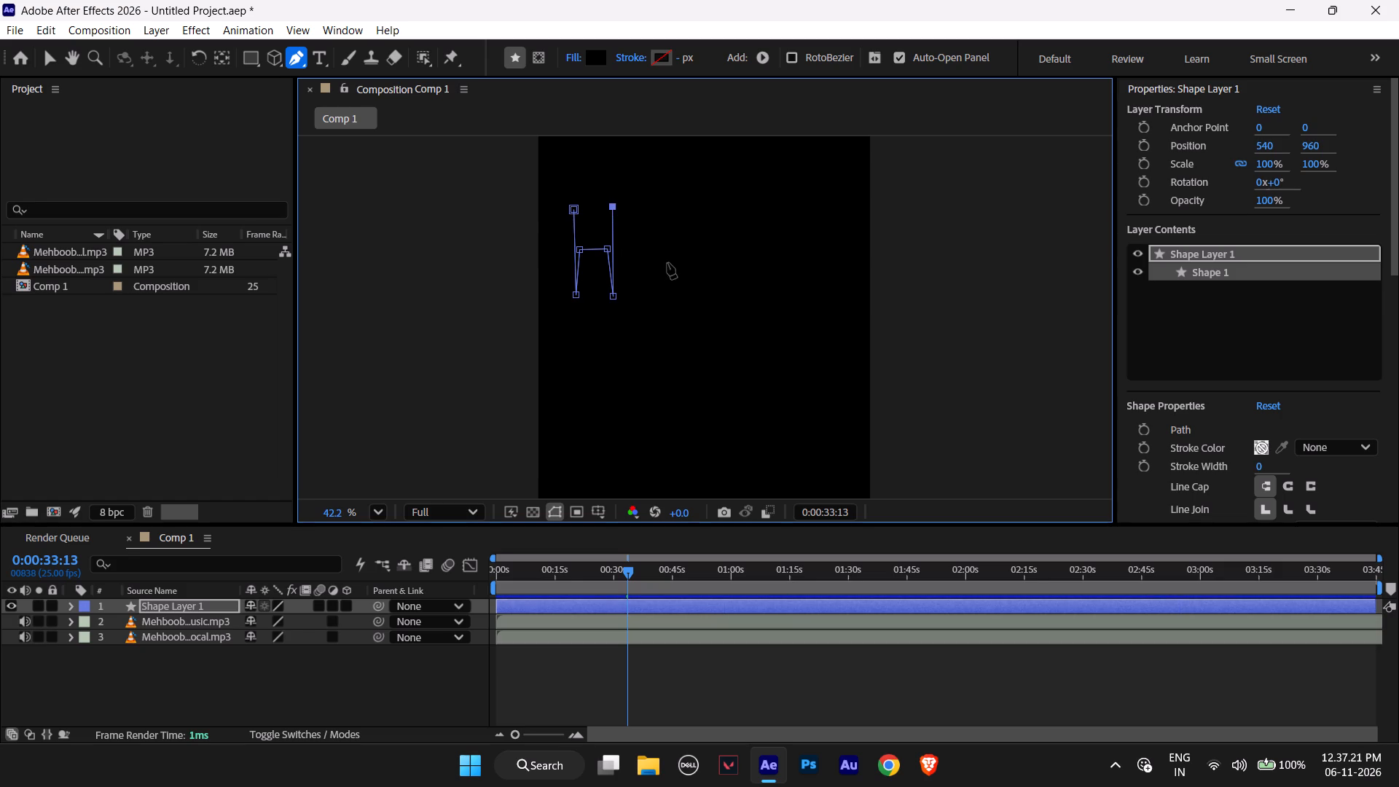
# Expand Shape Layer 1 and add a Trim Paths operator to its contents.
pyautogui.doubleClick(227, 606)
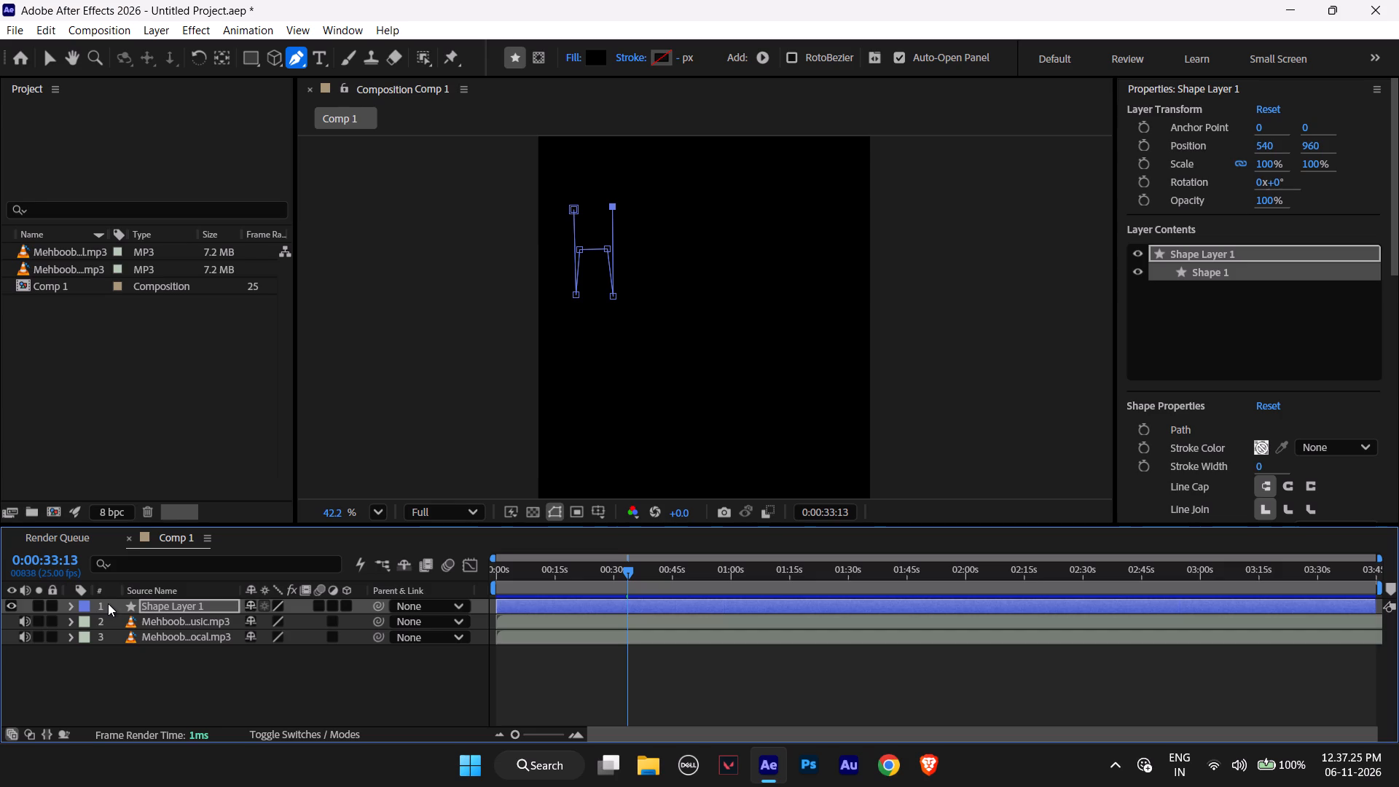
pyautogui.click(109, 603)
pyautogui.click(112, 604)
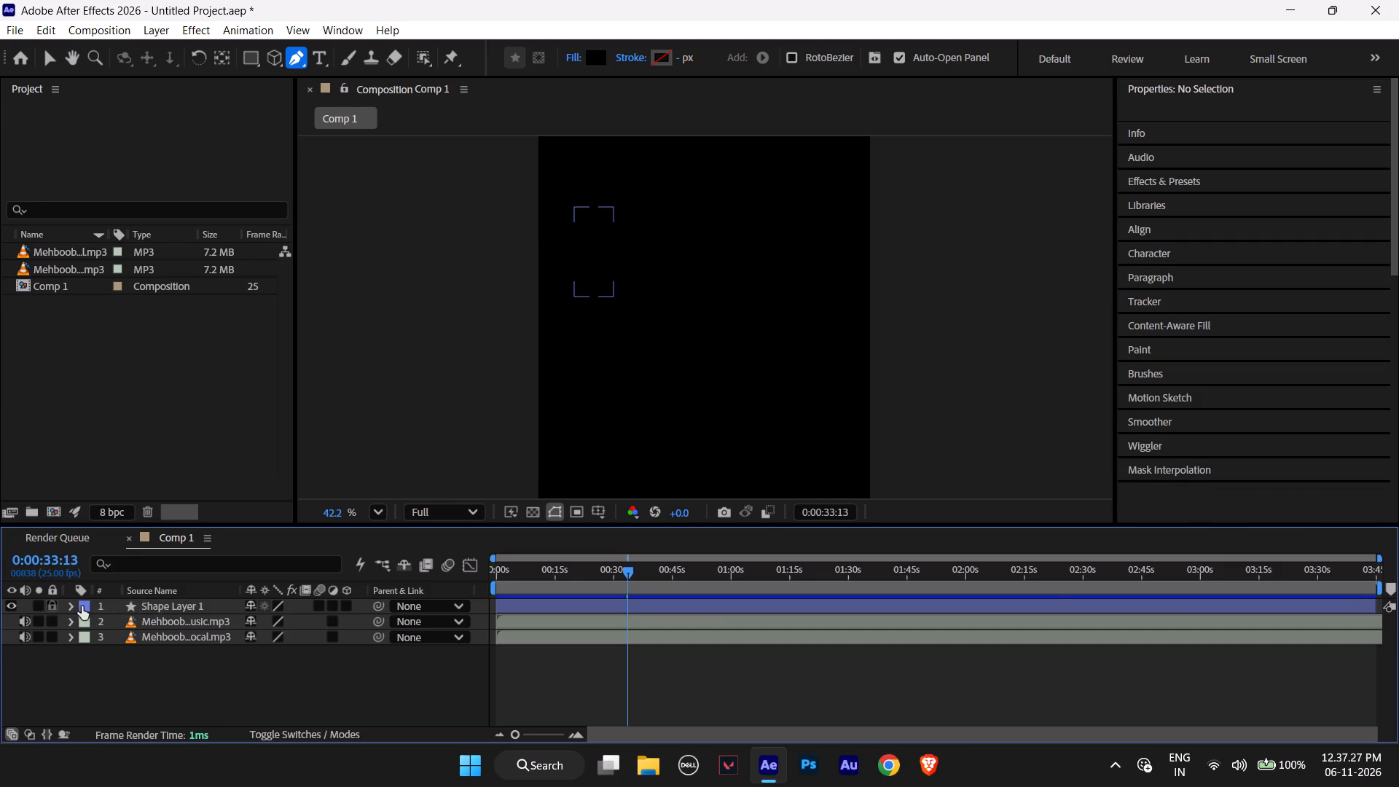
pyautogui.click(73, 606)
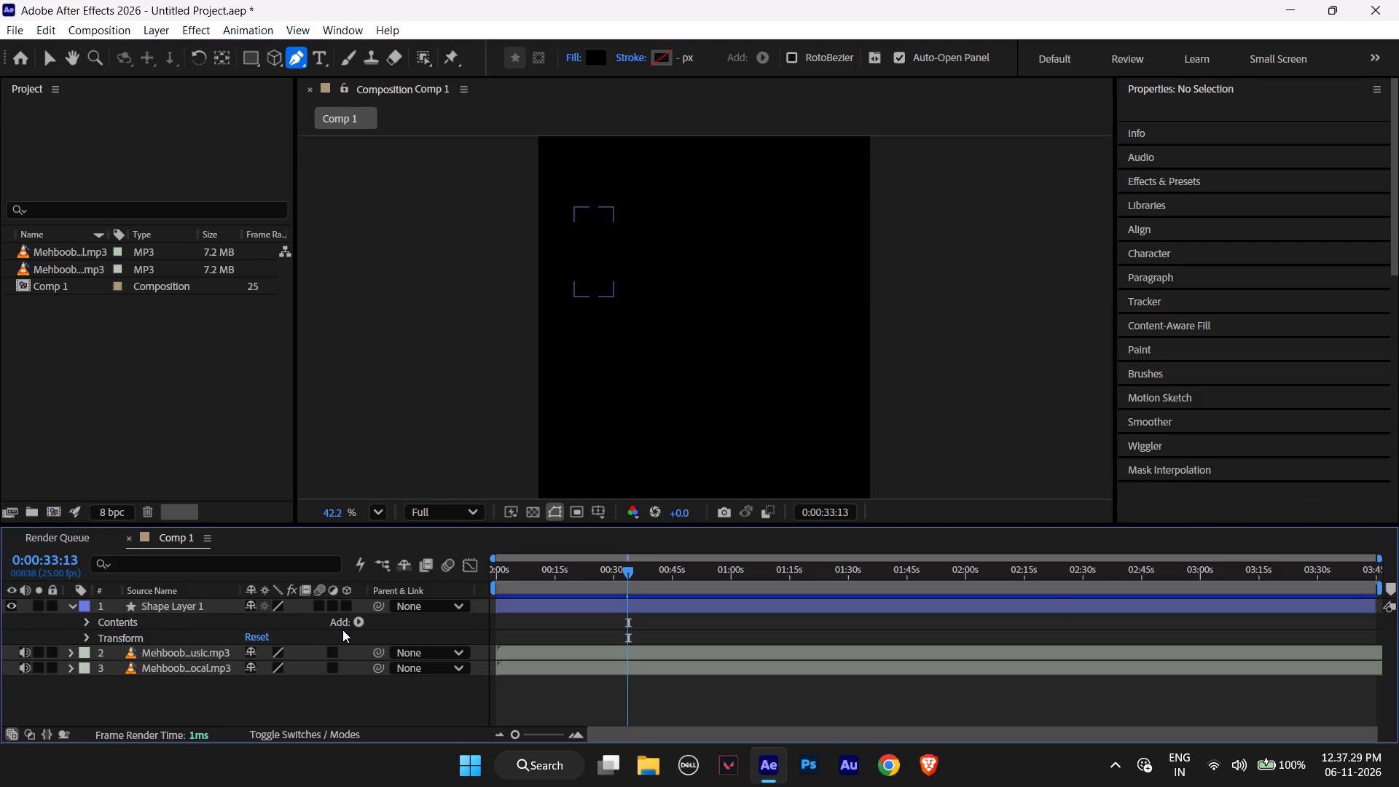
pyautogui.click(344, 622)
pyautogui.click(353, 622)
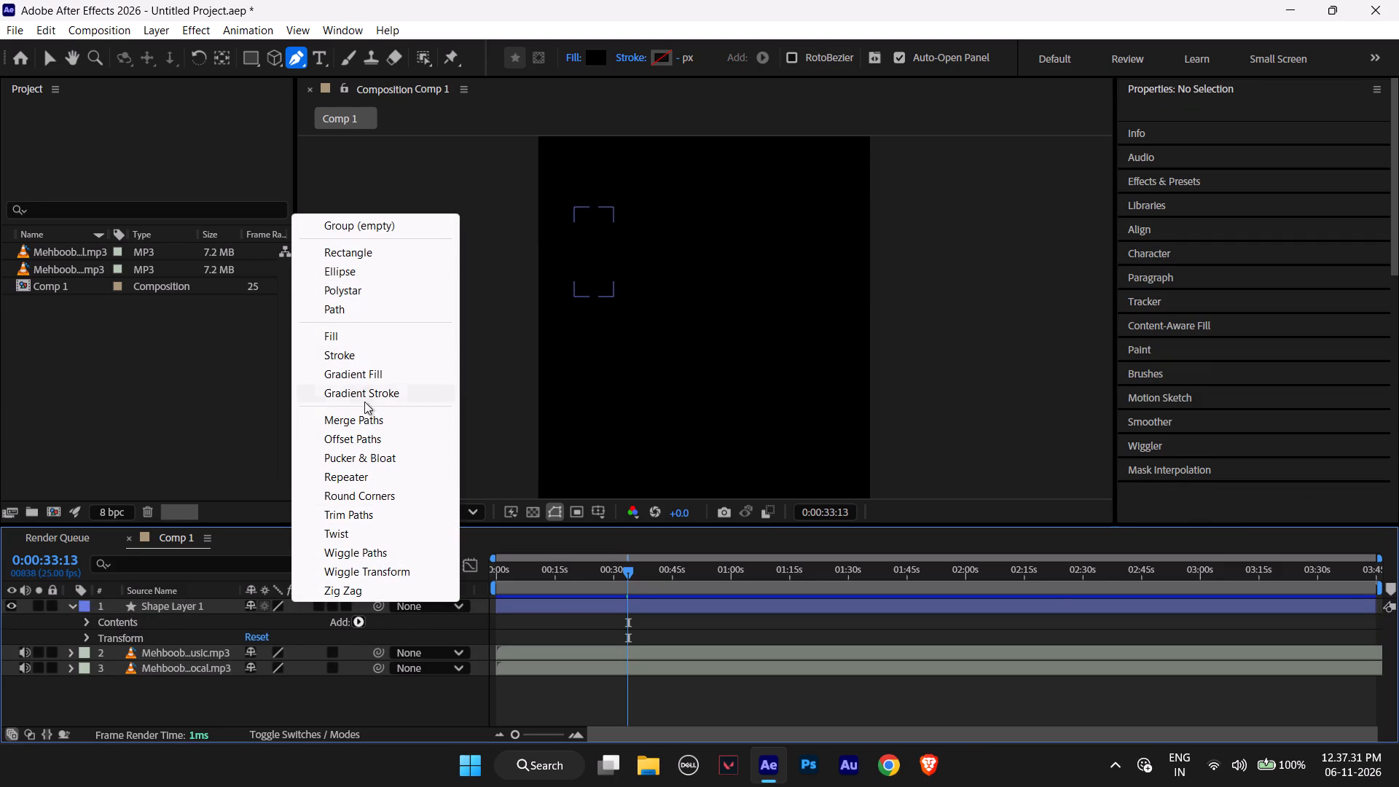
pyautogui.click(384, 516)
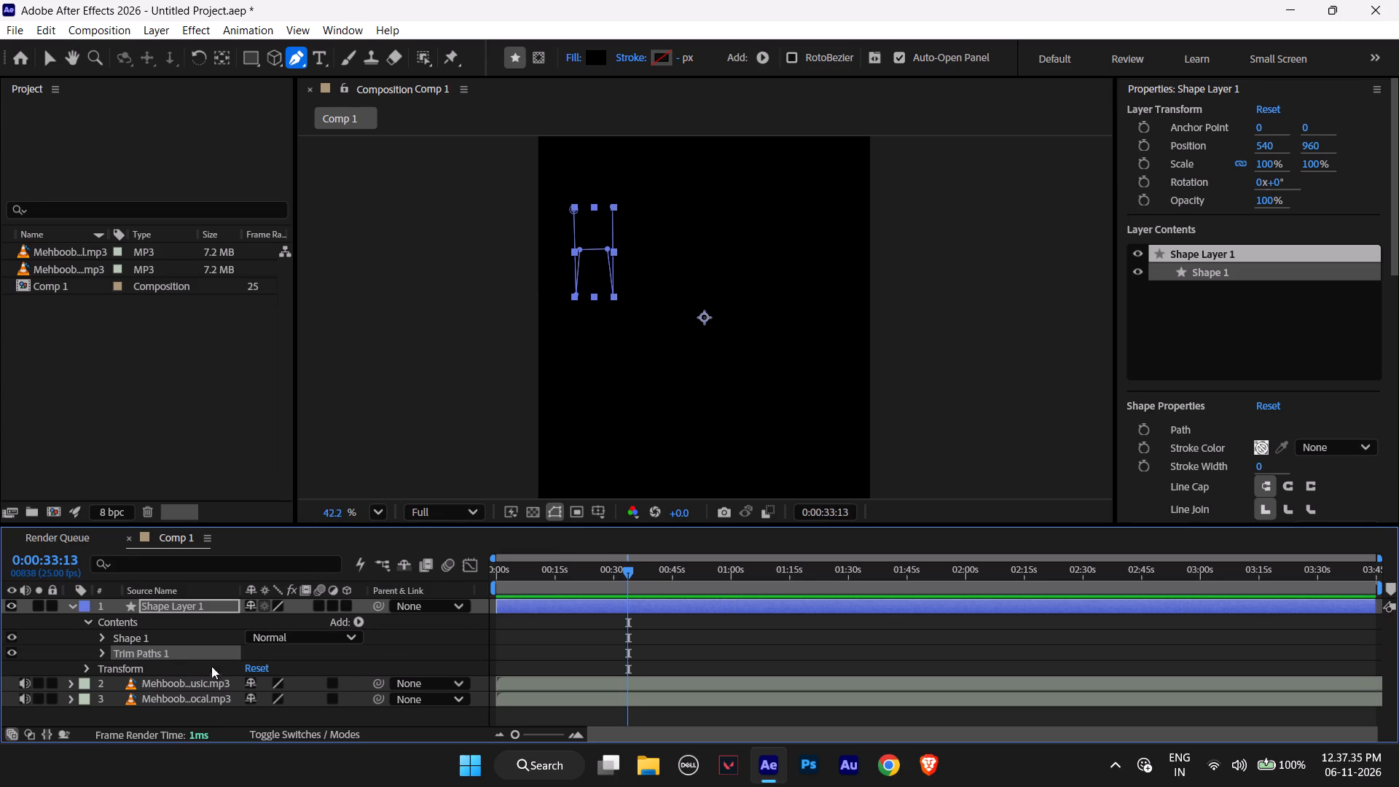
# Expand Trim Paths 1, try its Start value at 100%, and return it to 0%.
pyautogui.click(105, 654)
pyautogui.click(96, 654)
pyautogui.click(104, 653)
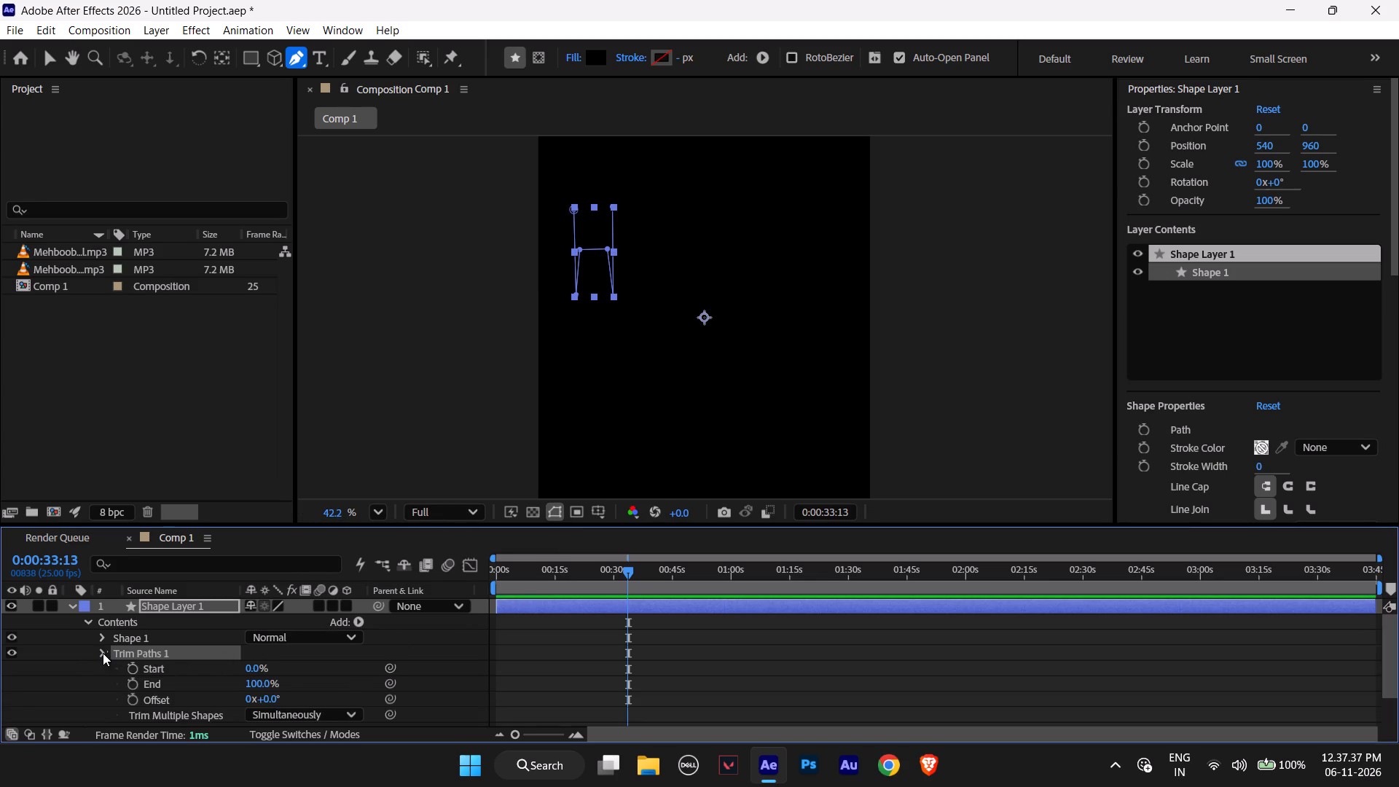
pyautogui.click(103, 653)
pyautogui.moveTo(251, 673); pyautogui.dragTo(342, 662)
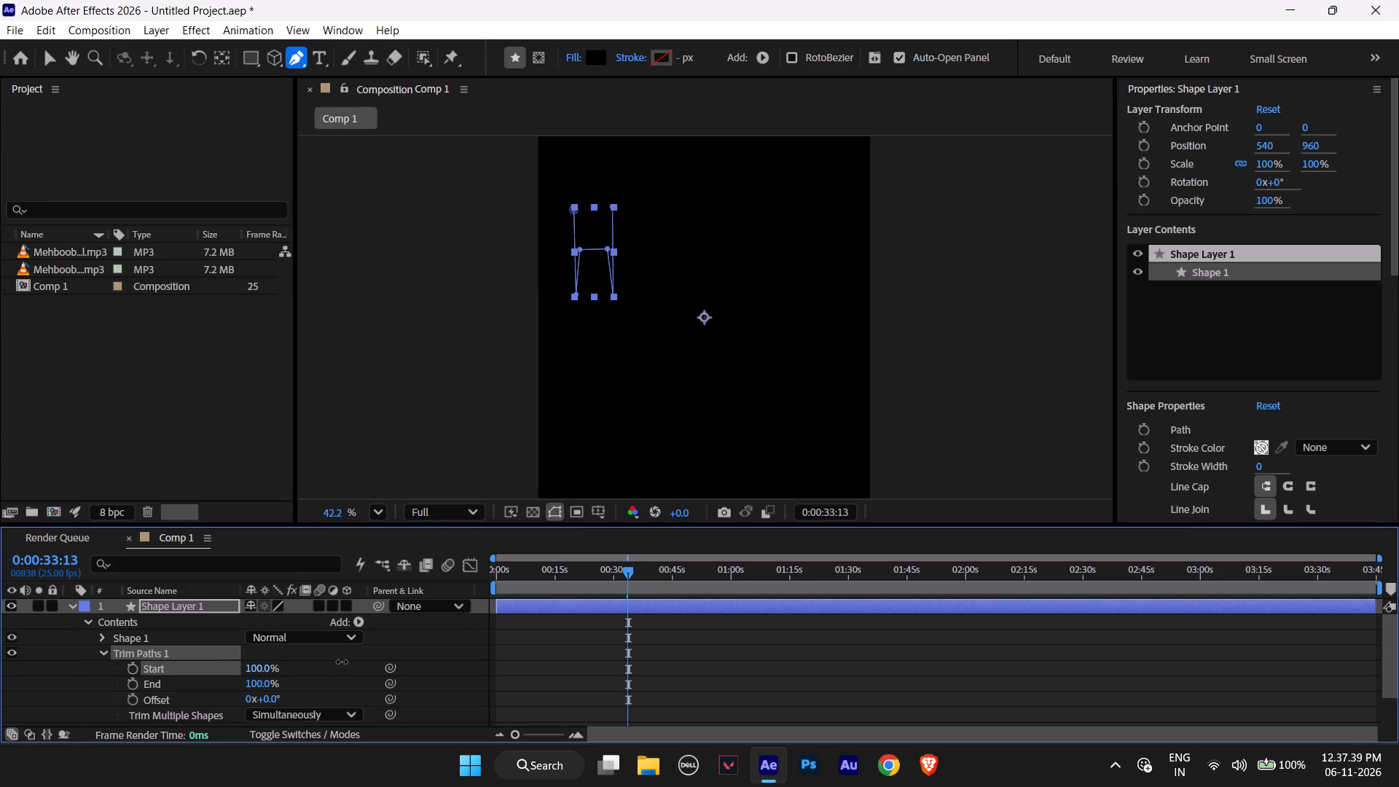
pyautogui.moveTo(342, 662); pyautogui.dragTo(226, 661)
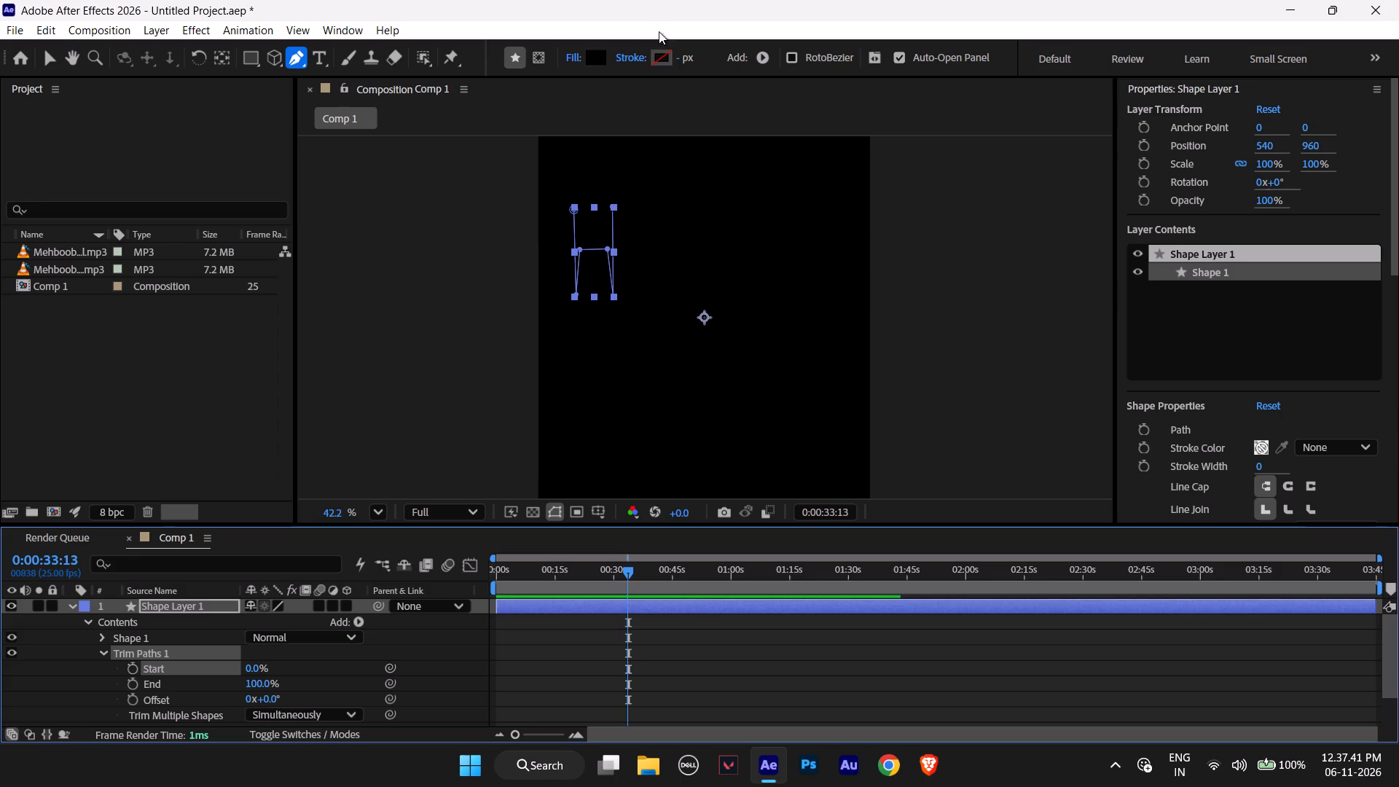
# Check the shape's fill colour without changing it, and cycle the fill type to None.
pyautogui.keyDown('ctrl'); pyautogui.click(589, 56); pyautogui.keyUp('ctrl')
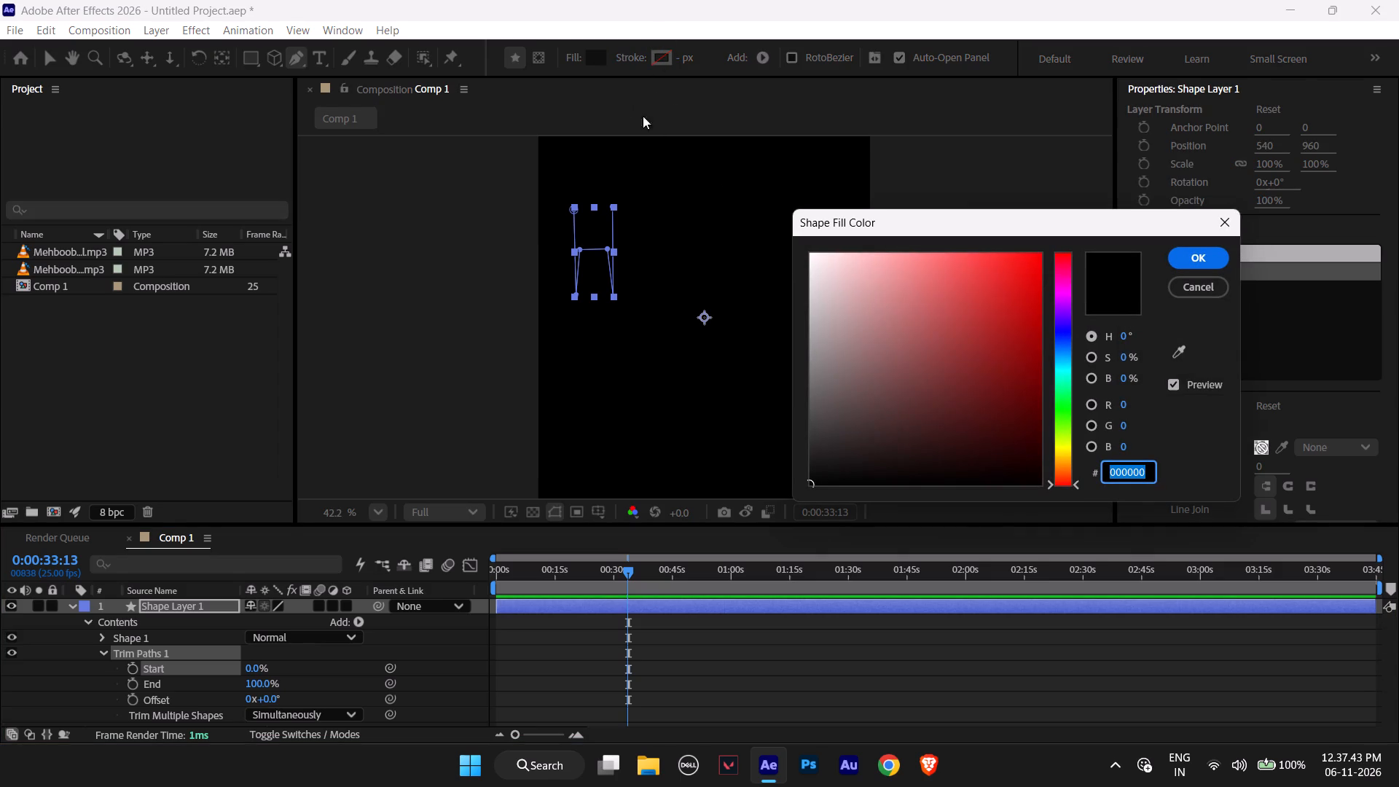
pyautogui.click(1193, 256)
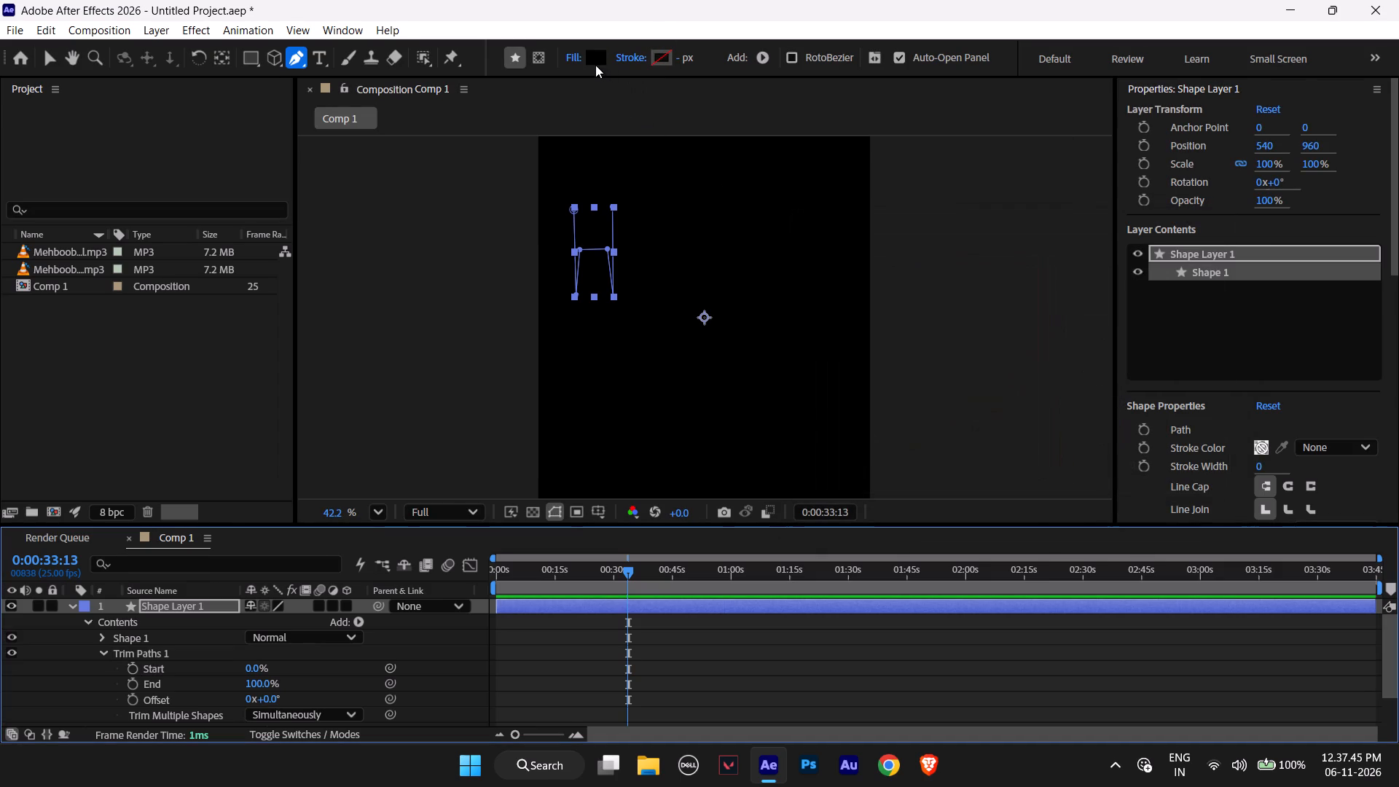
pyautogui.keyDown('alt'); pyautogui.tripleClick(593, 63); pyautogui.keyUp('alt')
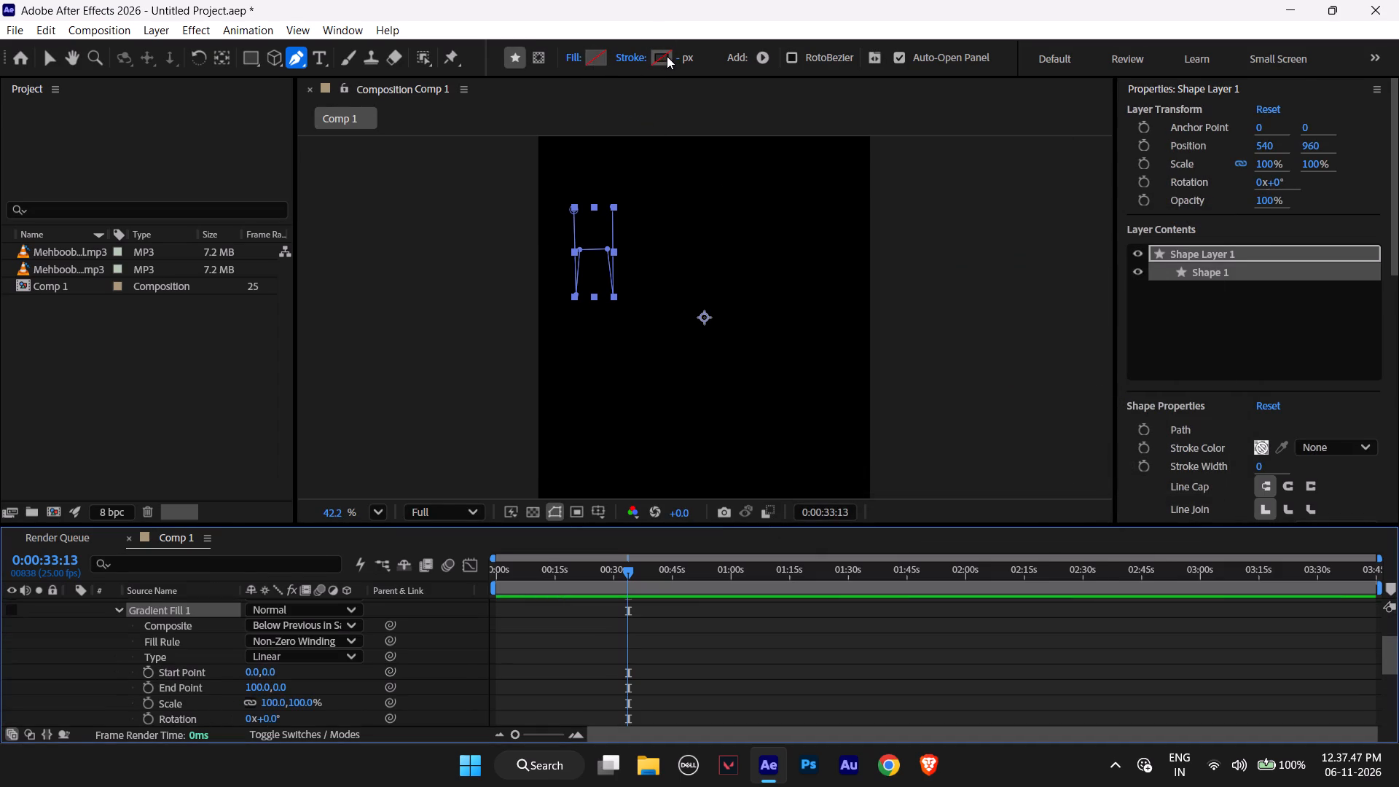
# Give the shape a solid black stroke with a width of 5 px.
pyautogui.keyDown('alt'); pyautogui.click(667, 56); pyautogui.keyUp('alt')
pyautogui.scroll(2, 664, 56)
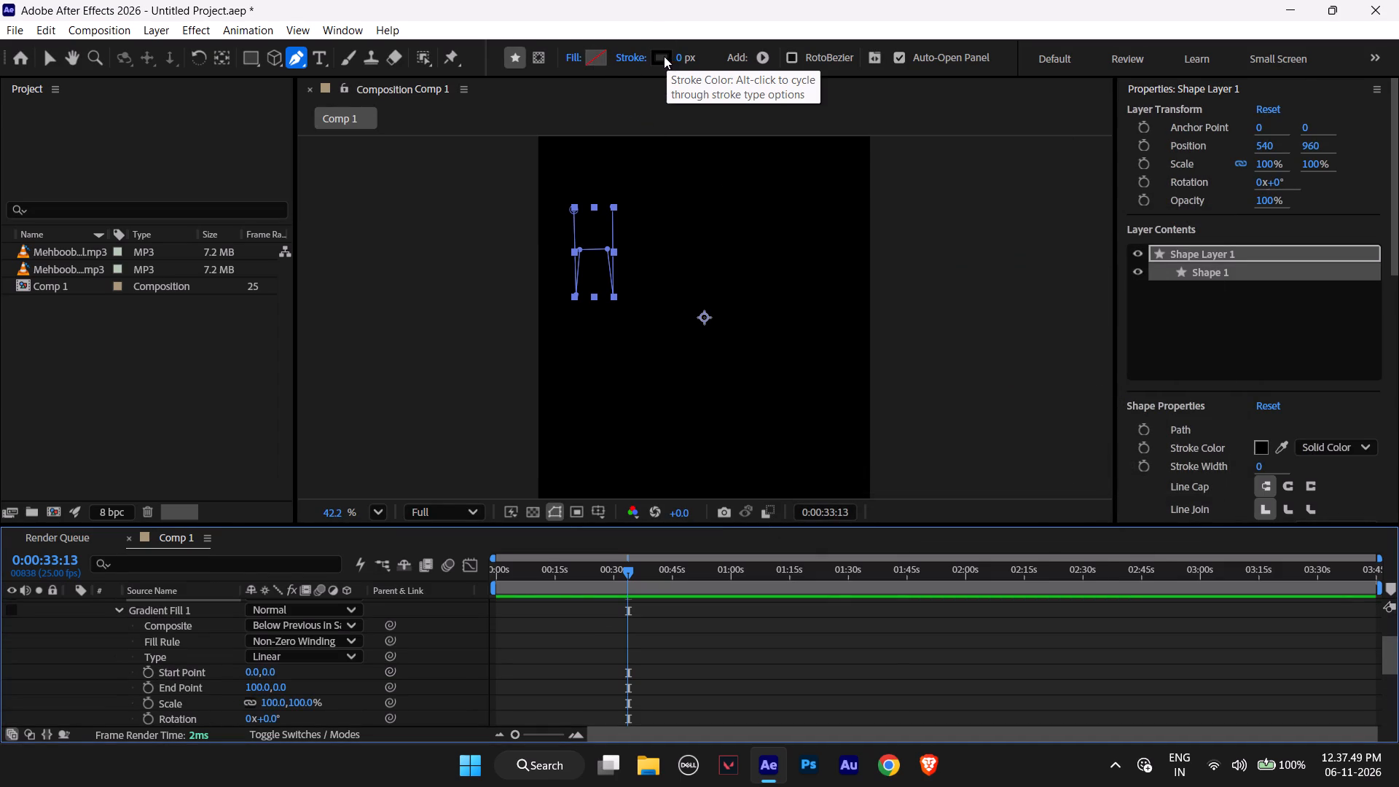
pyautogui.scroll(6, 664, 56)
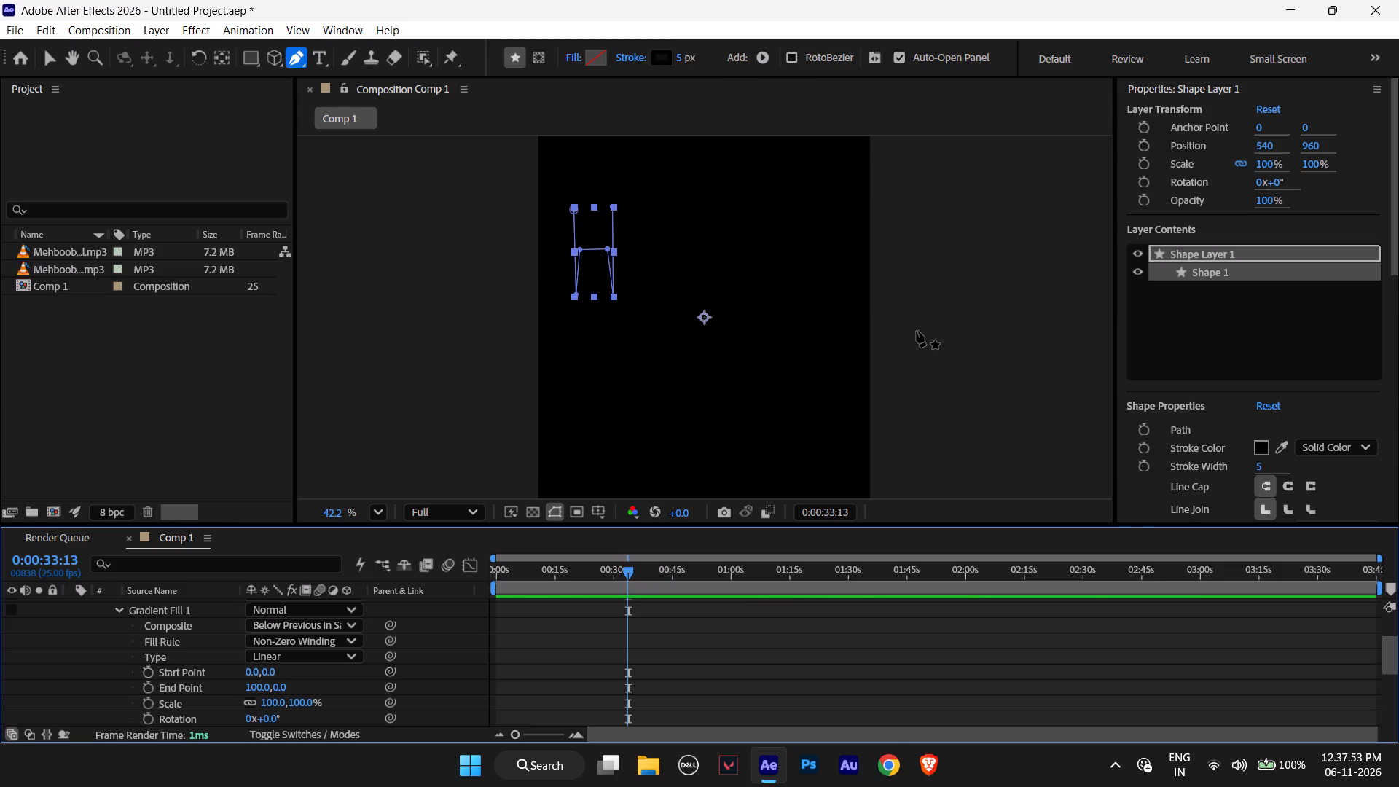
pyautogui.click(992, 340)
pyautogui.hotkey('ctrl', 'z')
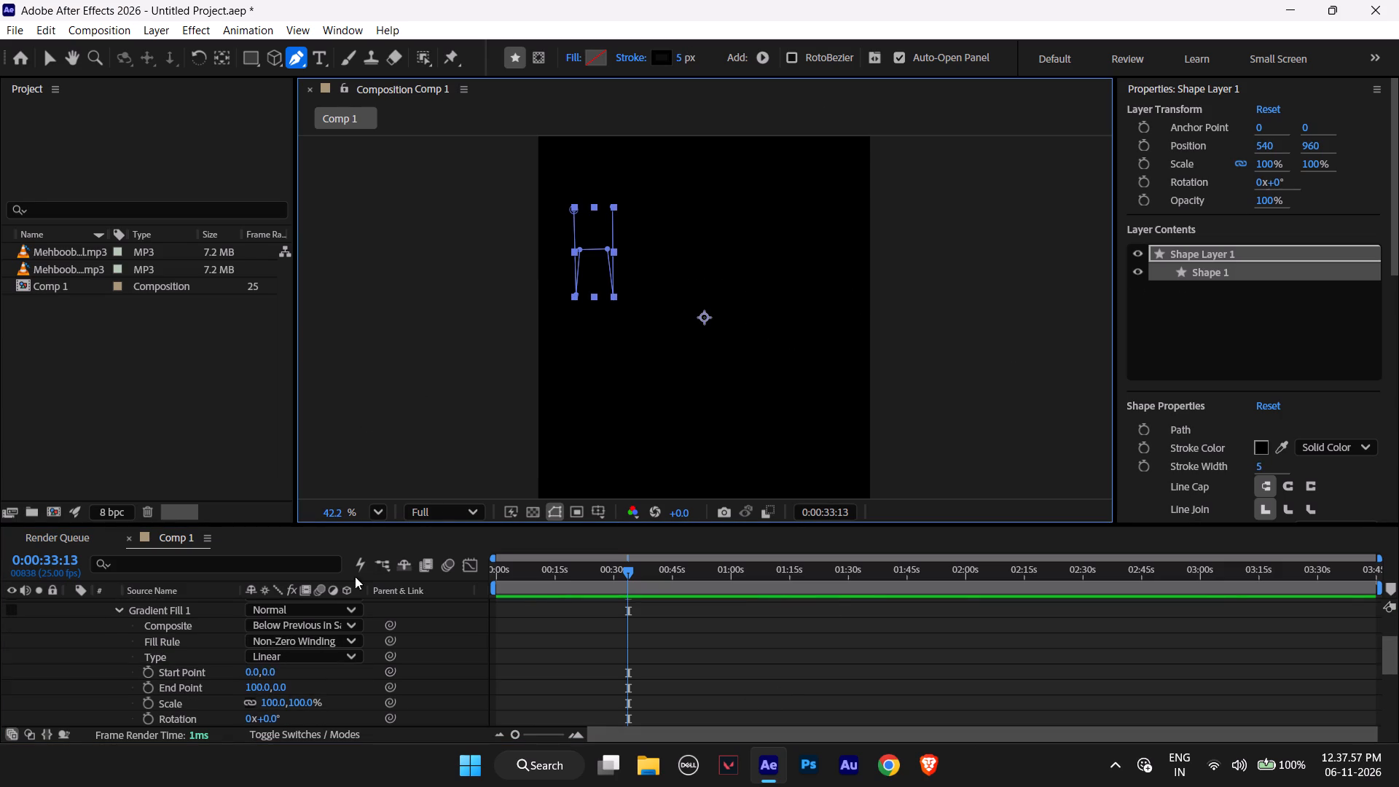
pyautogui.click(173, 770)
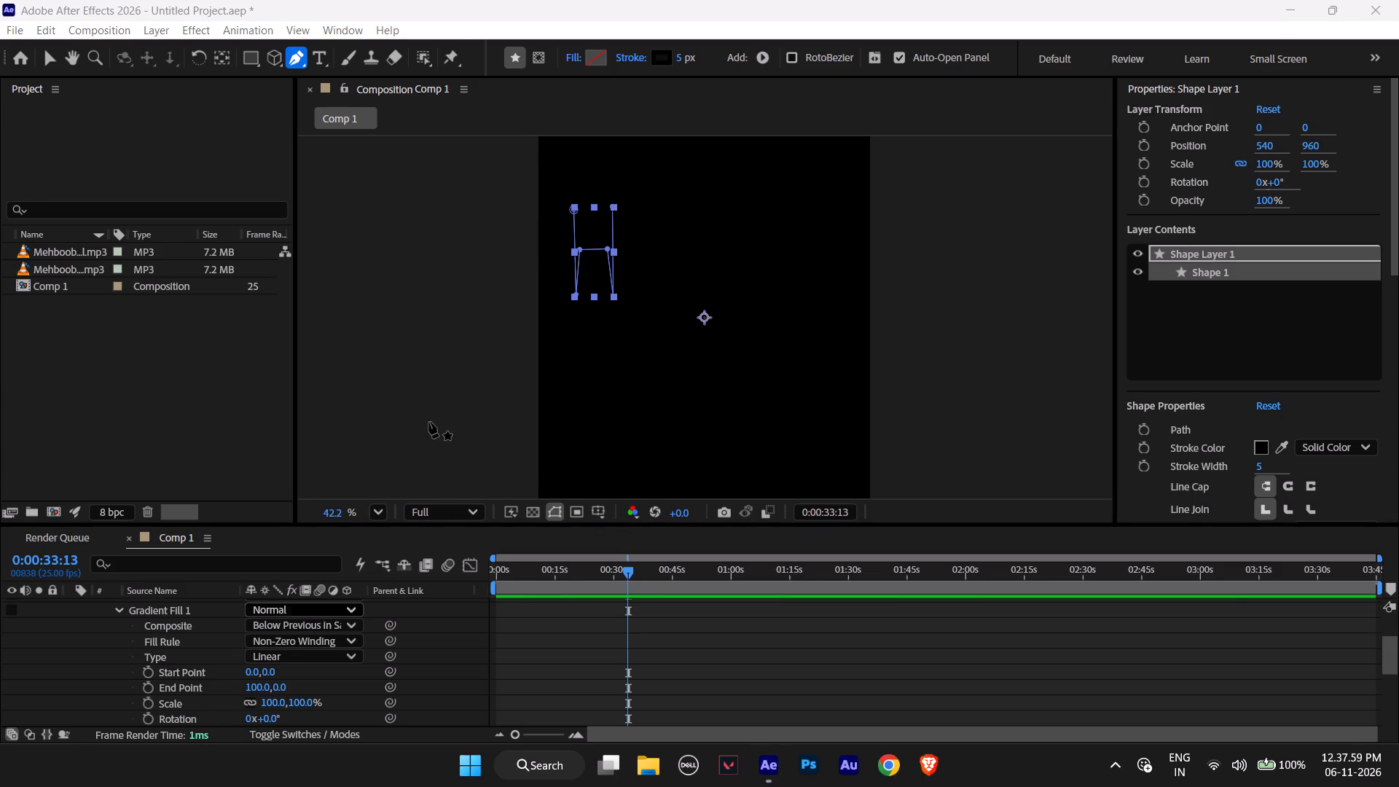
# Reselect the shape with the Selection tool and set a Start Point keyframe for Gradient Fill 1 at 0:00:33:13.
pyautogui.click(52, 50)
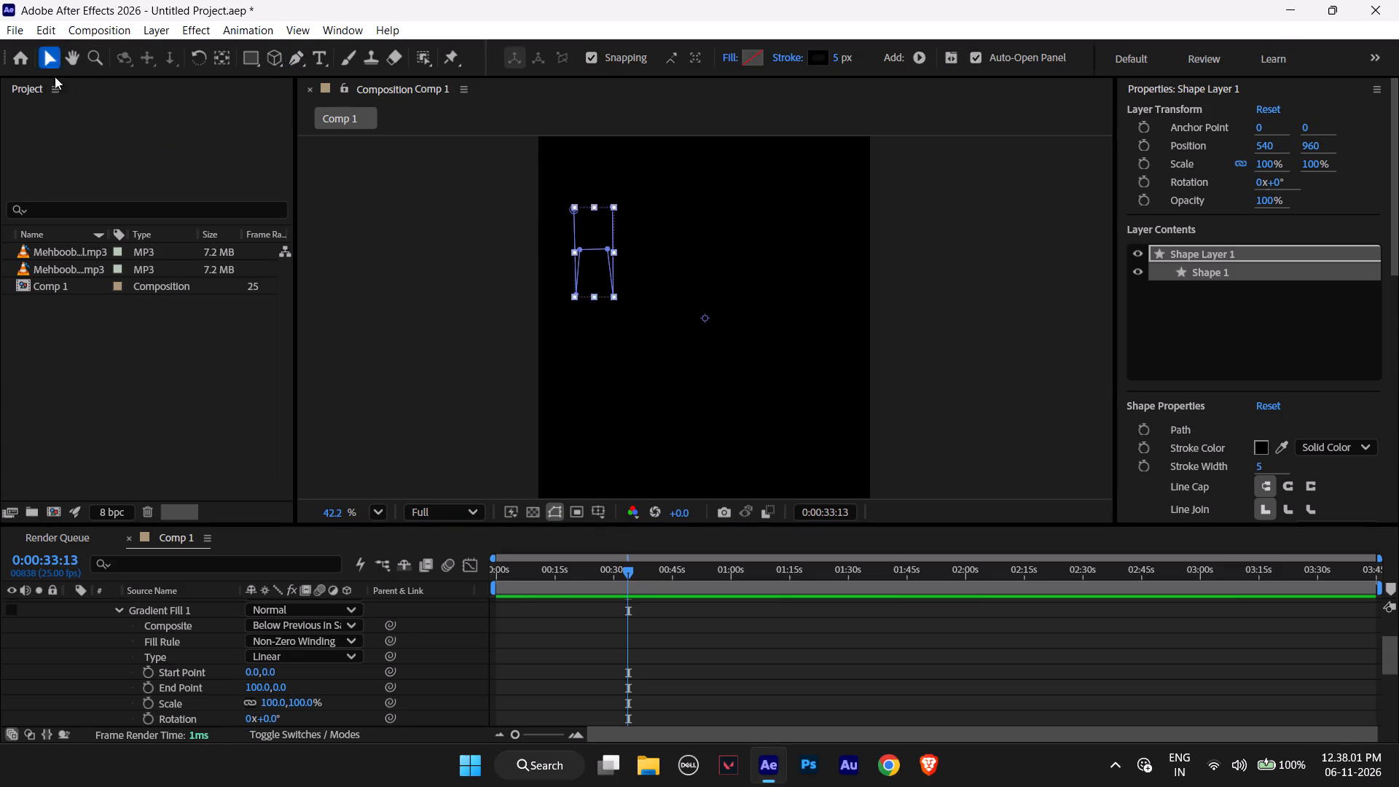
pyautogui.click(399, 299)
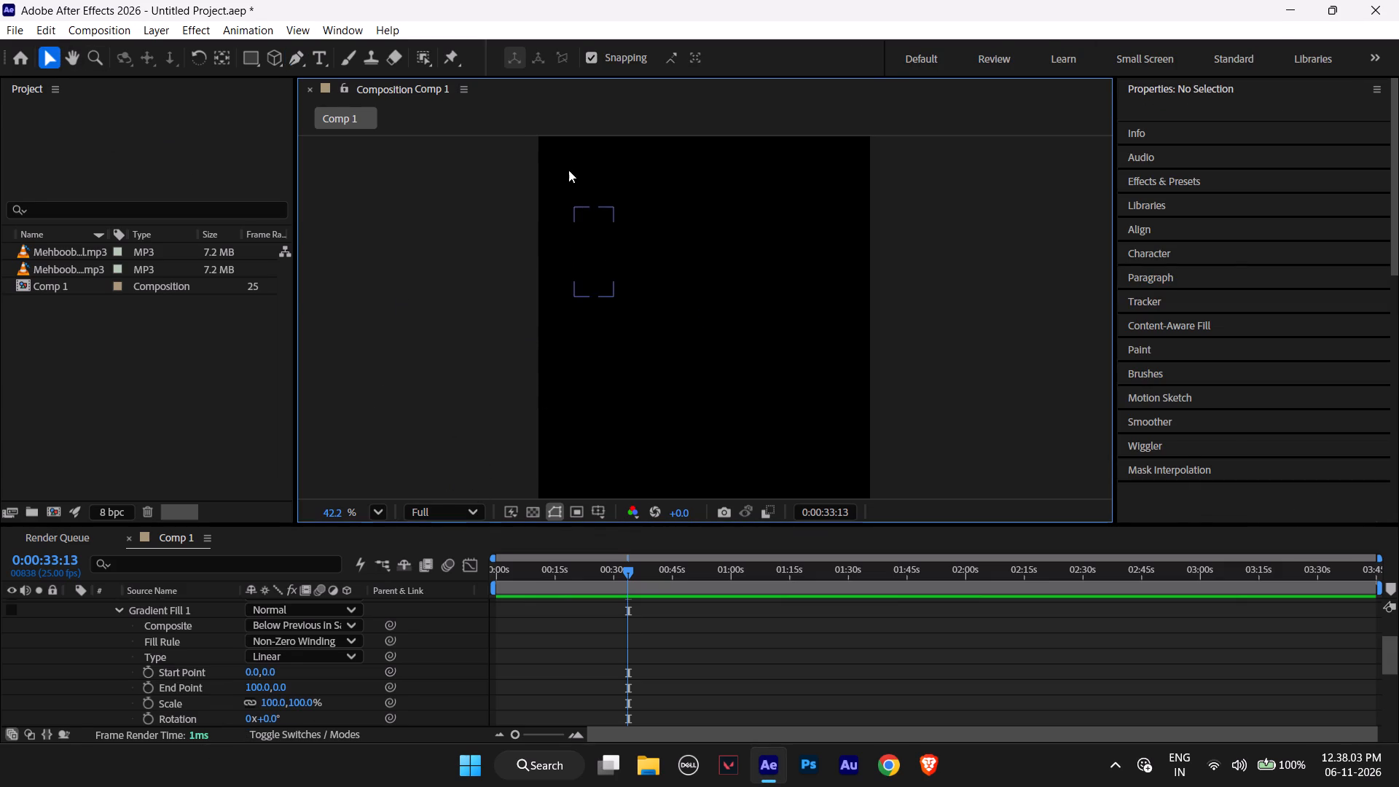
pyautogui.click(594, 248)
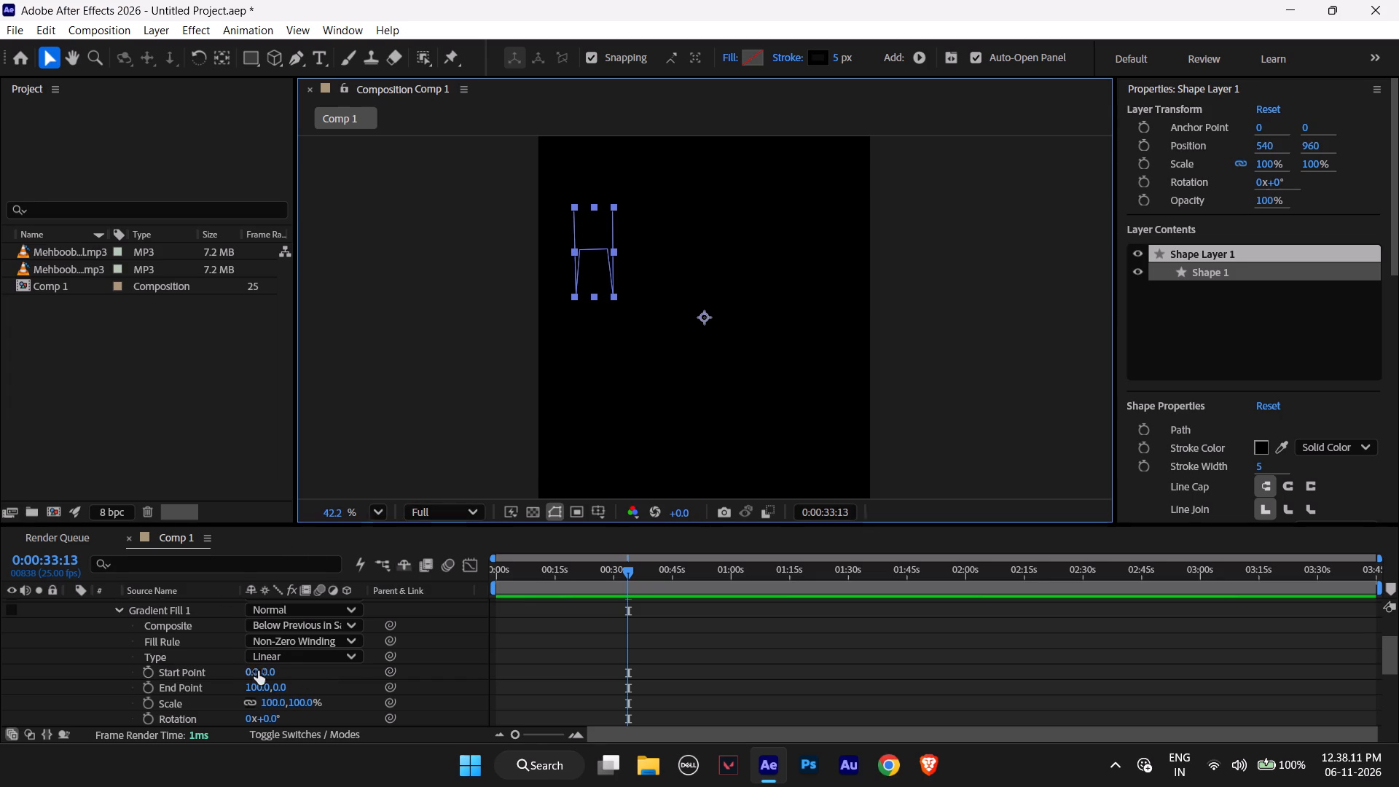
pyautogui.click(144, 673)
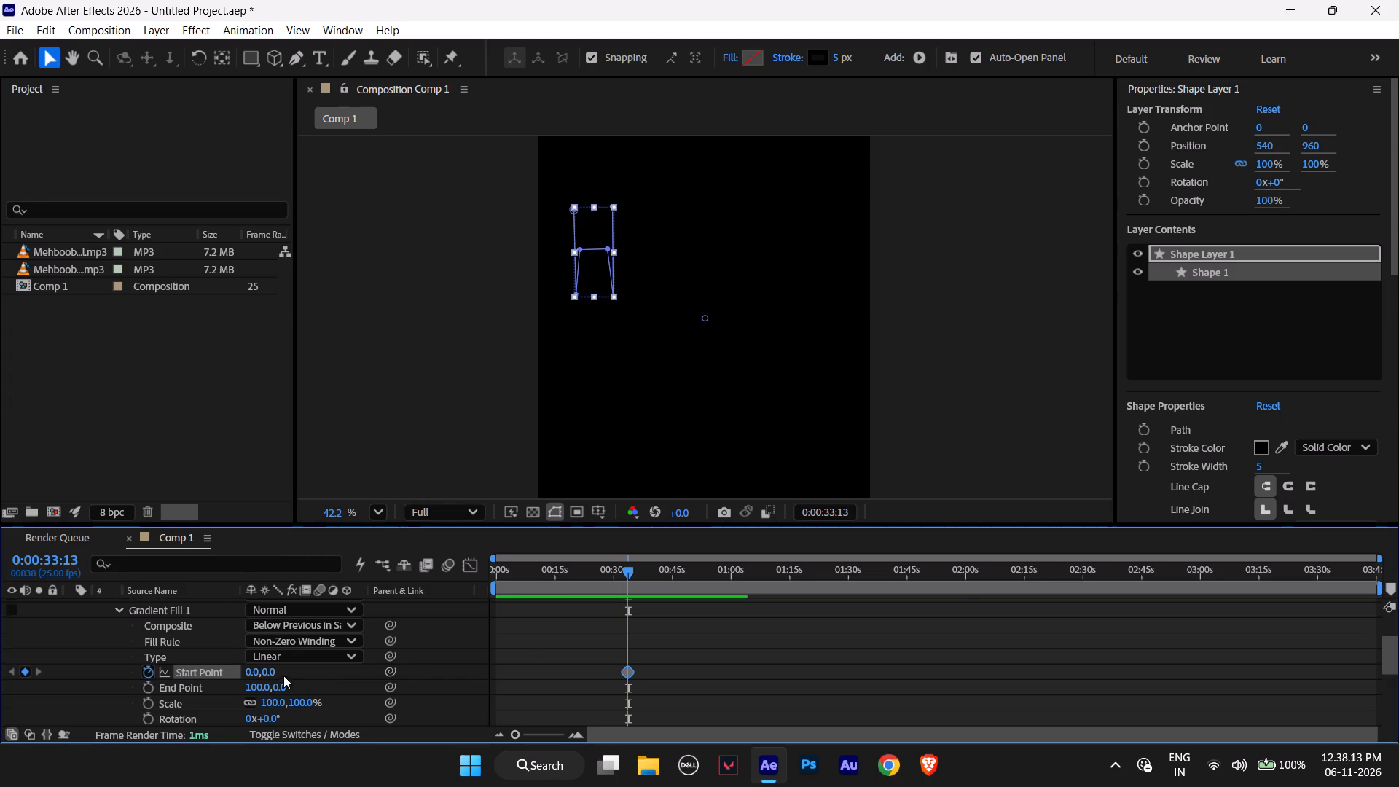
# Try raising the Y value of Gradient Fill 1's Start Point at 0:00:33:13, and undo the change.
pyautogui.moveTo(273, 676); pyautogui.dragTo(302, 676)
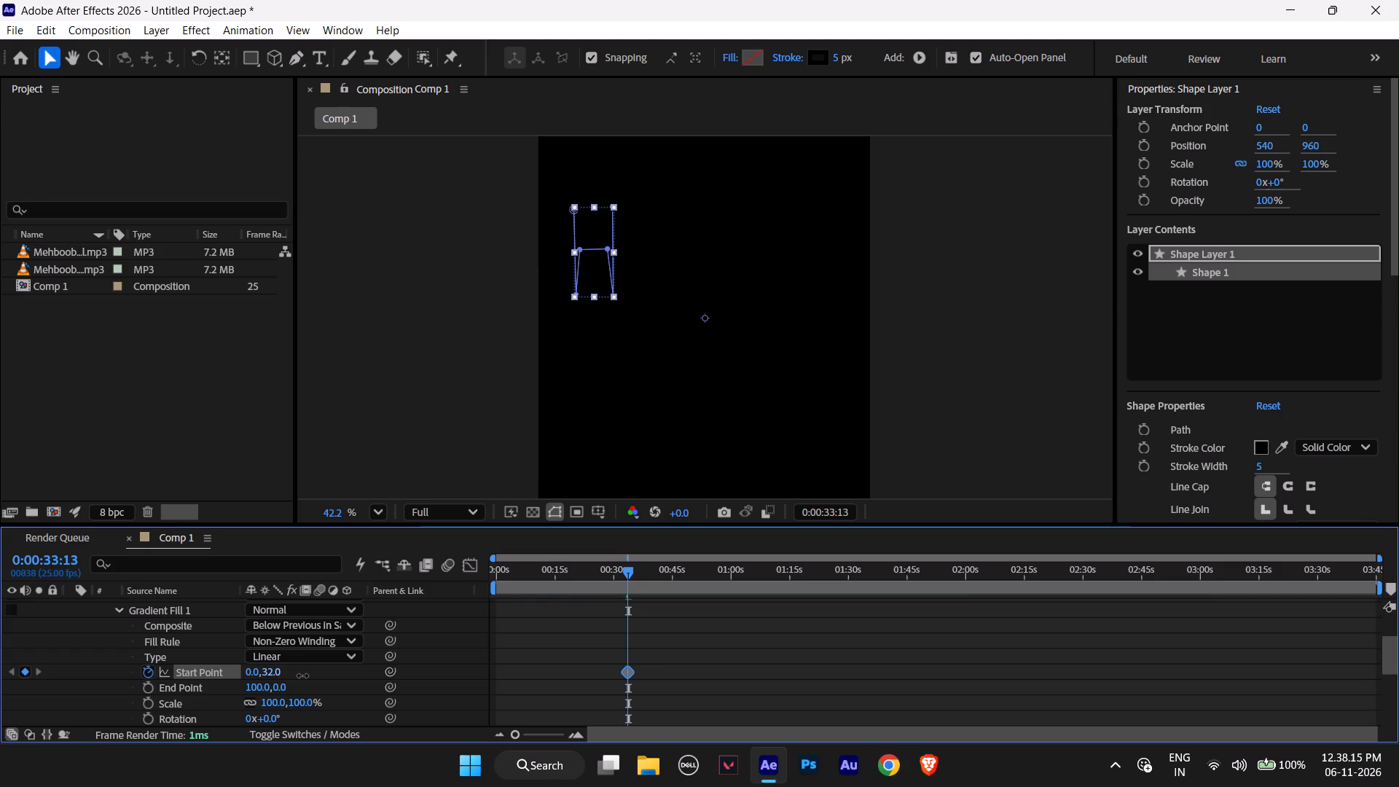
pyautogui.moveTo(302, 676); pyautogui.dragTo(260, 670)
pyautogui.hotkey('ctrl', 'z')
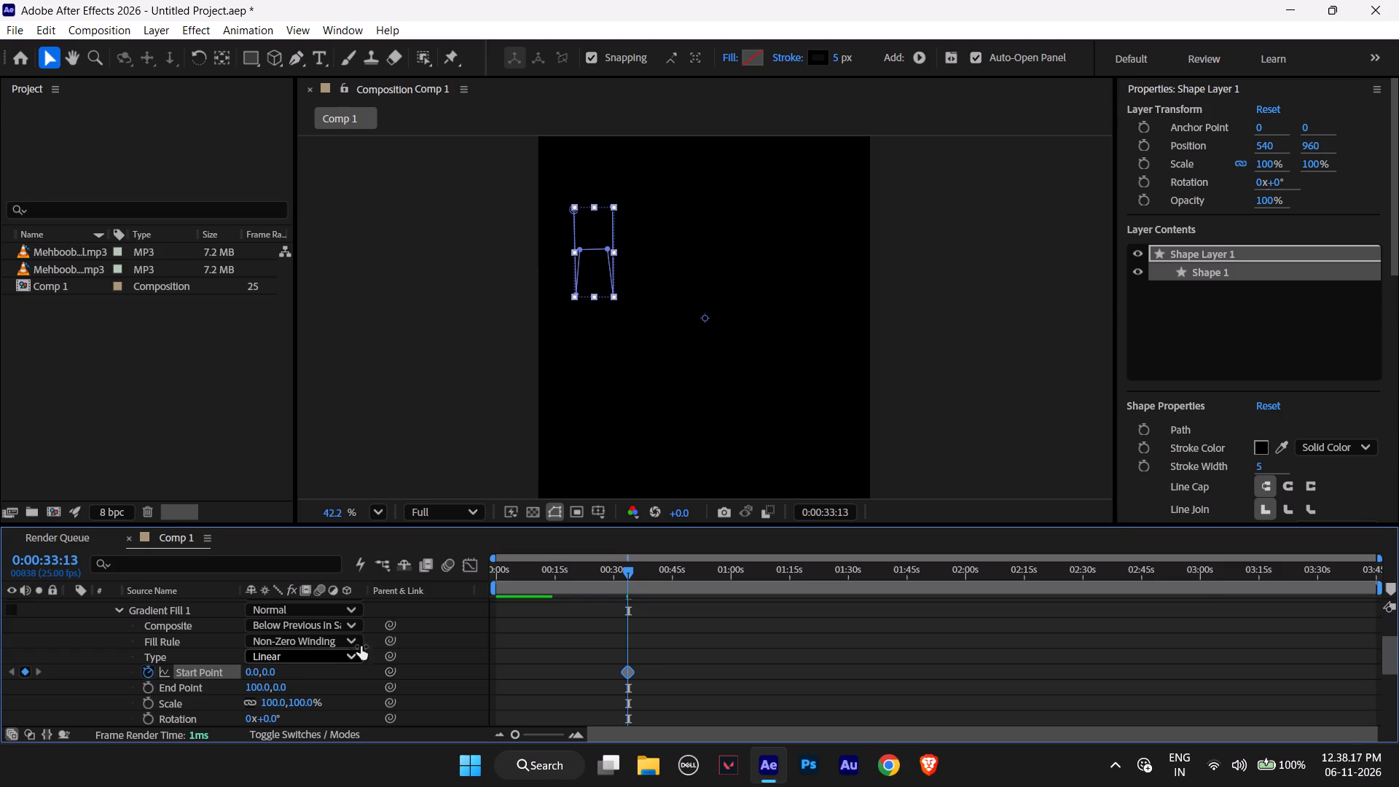
# Move the current time to 0:00:44:18.
pyautogui.moveTo(627, 569); pyautogui.dragTo(636, 570)
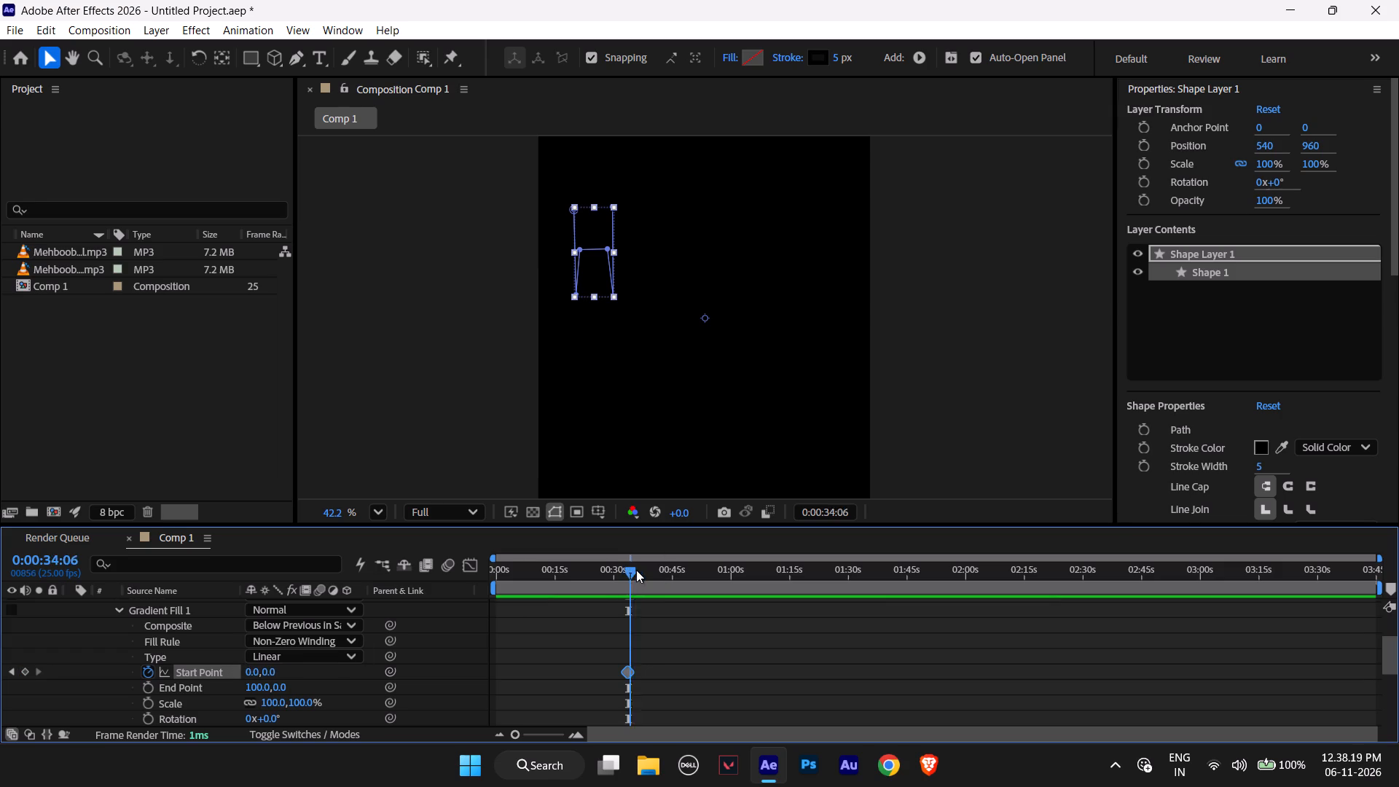
pyautogui.moveTo(636, 570); pyautogui.dragTo(670, 570)
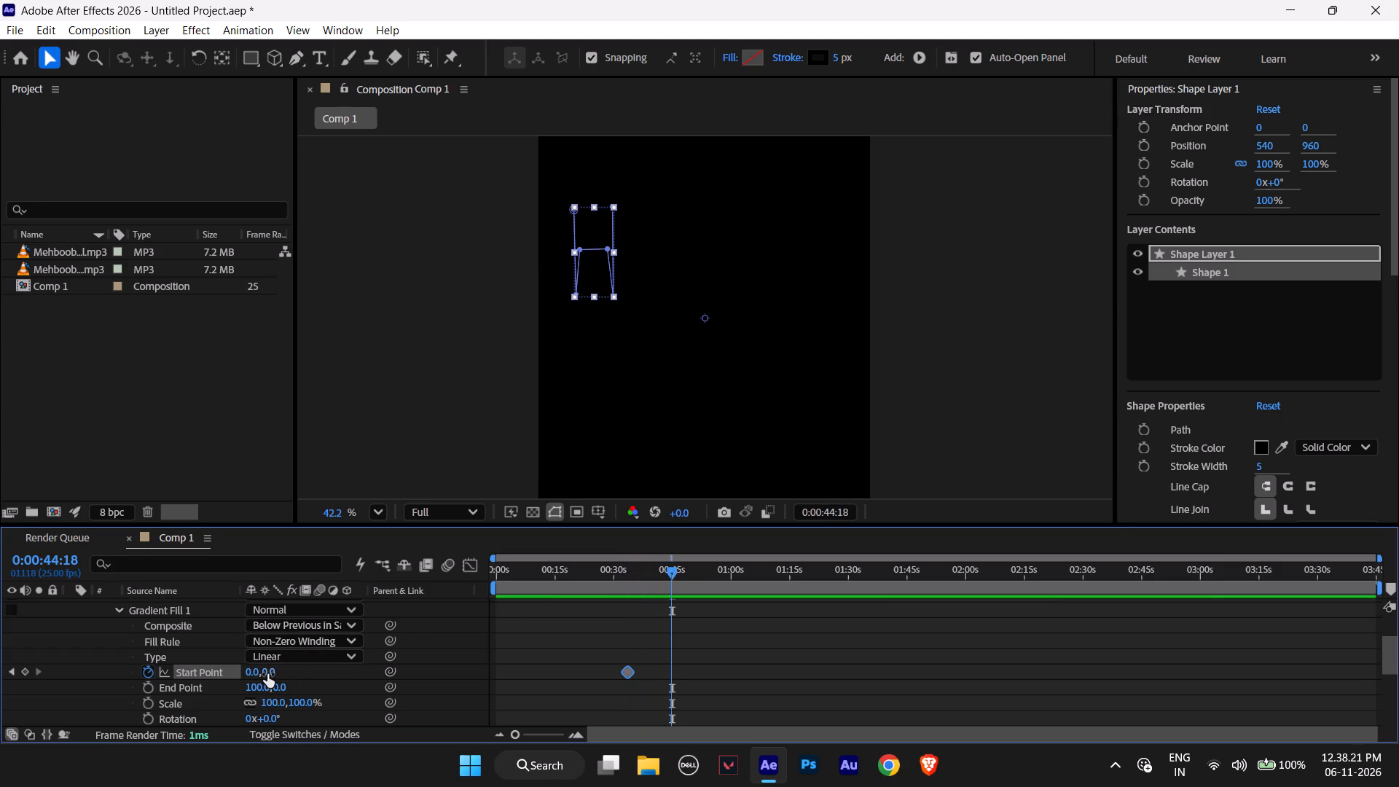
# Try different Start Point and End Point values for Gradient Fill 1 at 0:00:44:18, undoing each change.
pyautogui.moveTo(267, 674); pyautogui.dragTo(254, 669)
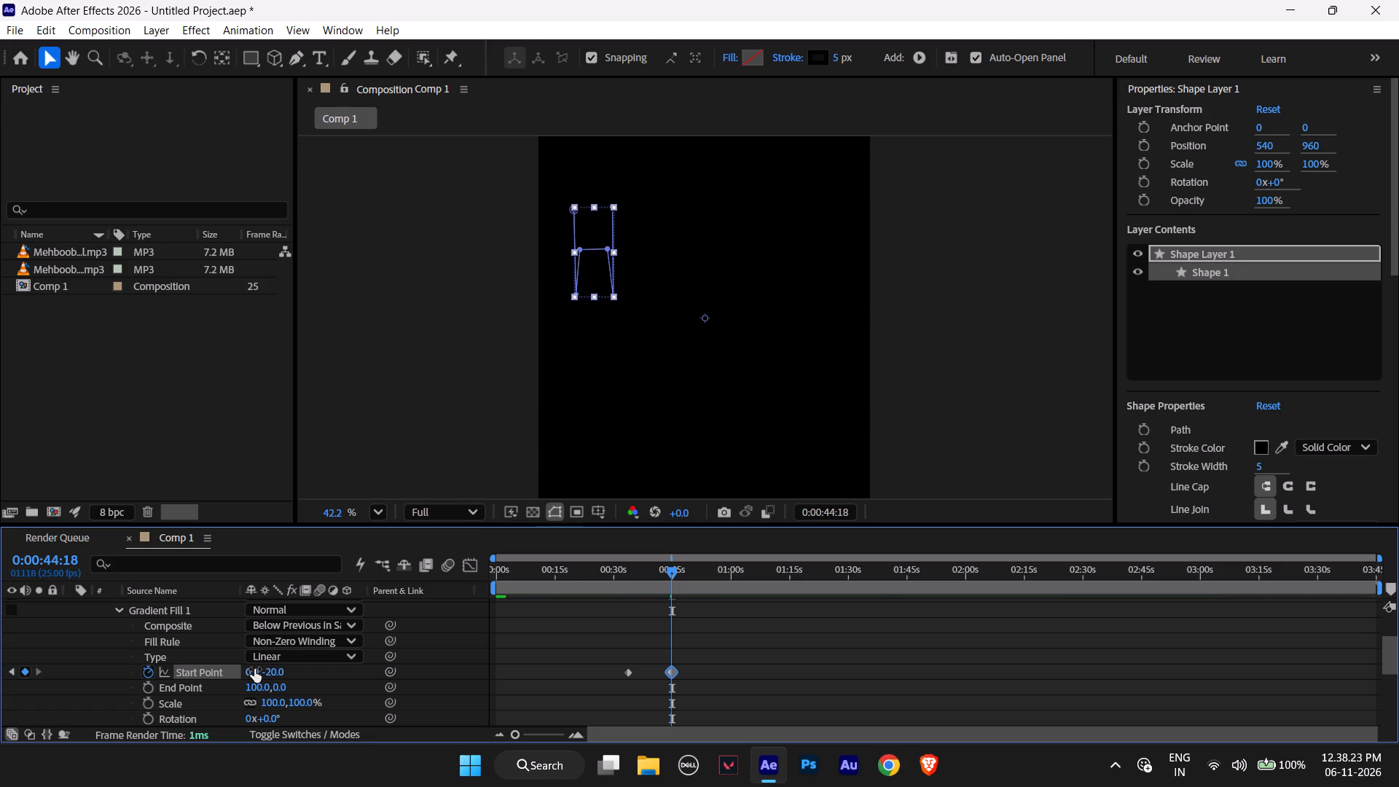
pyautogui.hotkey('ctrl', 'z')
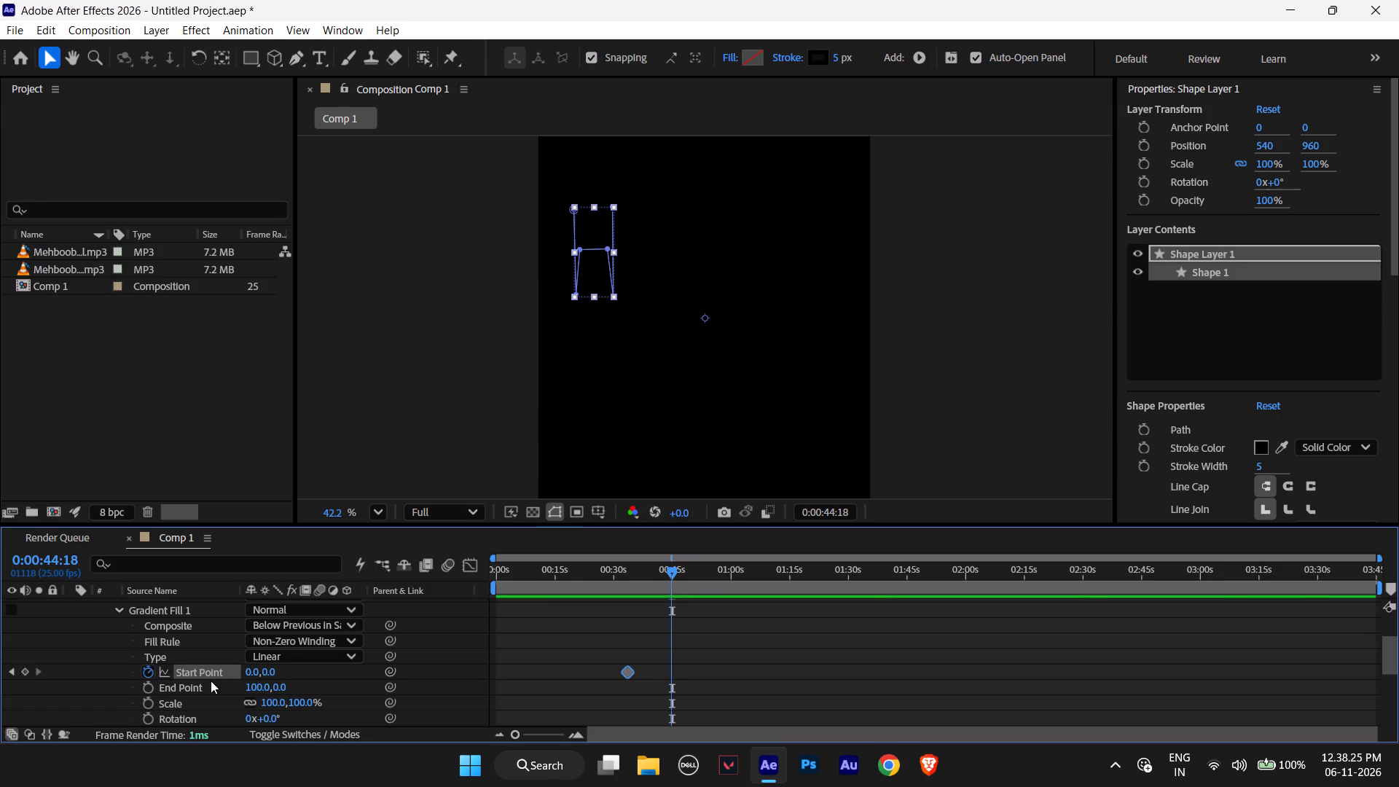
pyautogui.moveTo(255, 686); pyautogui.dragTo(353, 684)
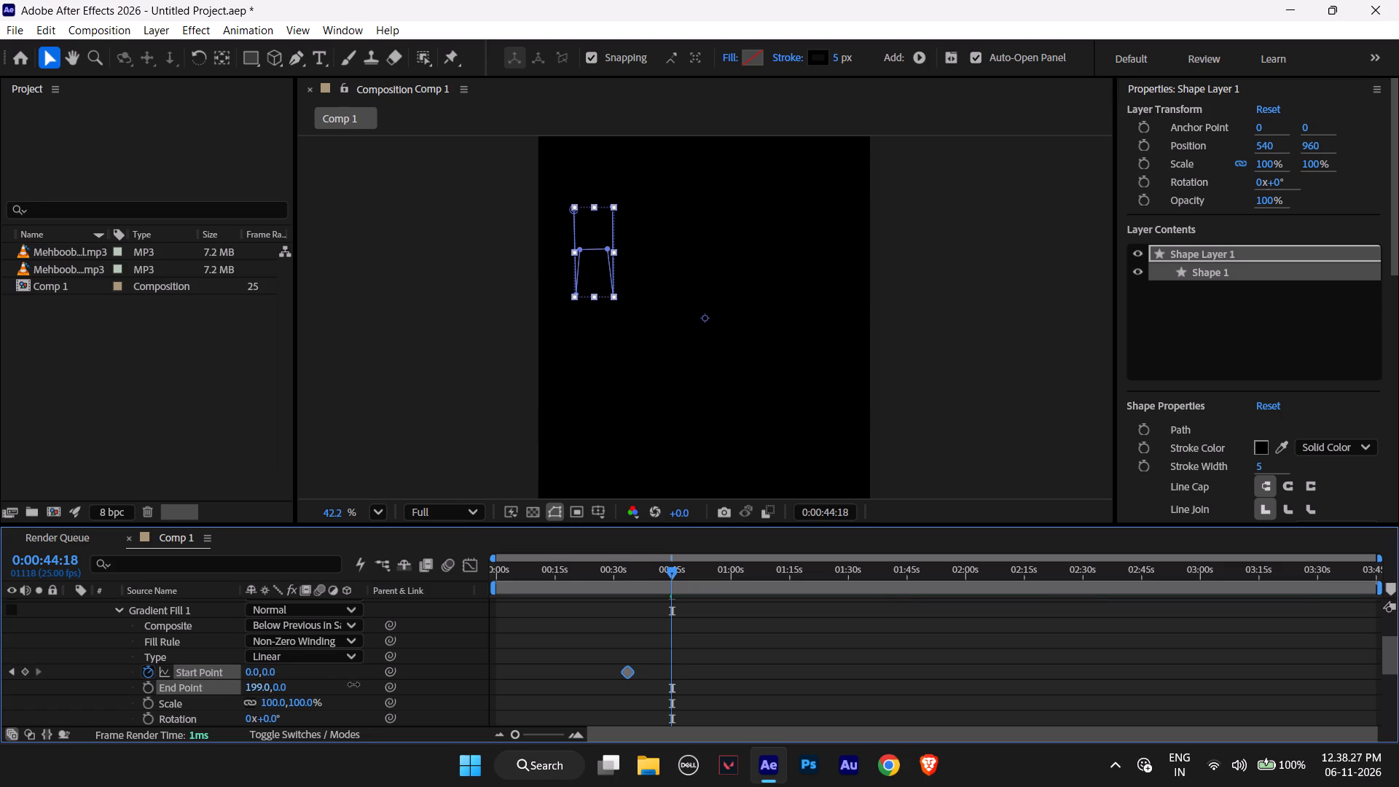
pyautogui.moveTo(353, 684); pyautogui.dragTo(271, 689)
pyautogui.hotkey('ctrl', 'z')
# Remove the Start Point keyframing from Gradient Fill 1 and collapse its properties.
pyautogui.scroll(2, 192, 683)
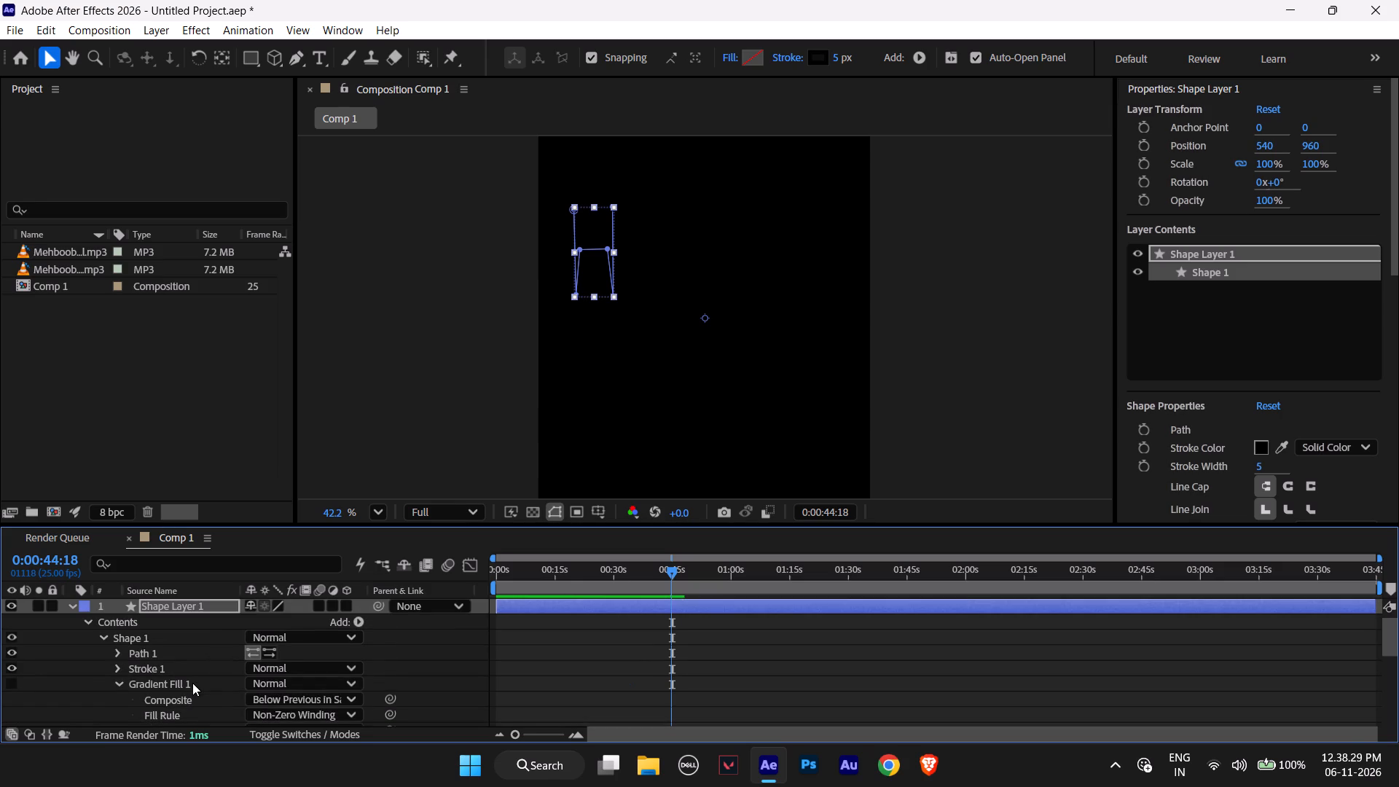
pyautogui.scroll(1, 192, 683)
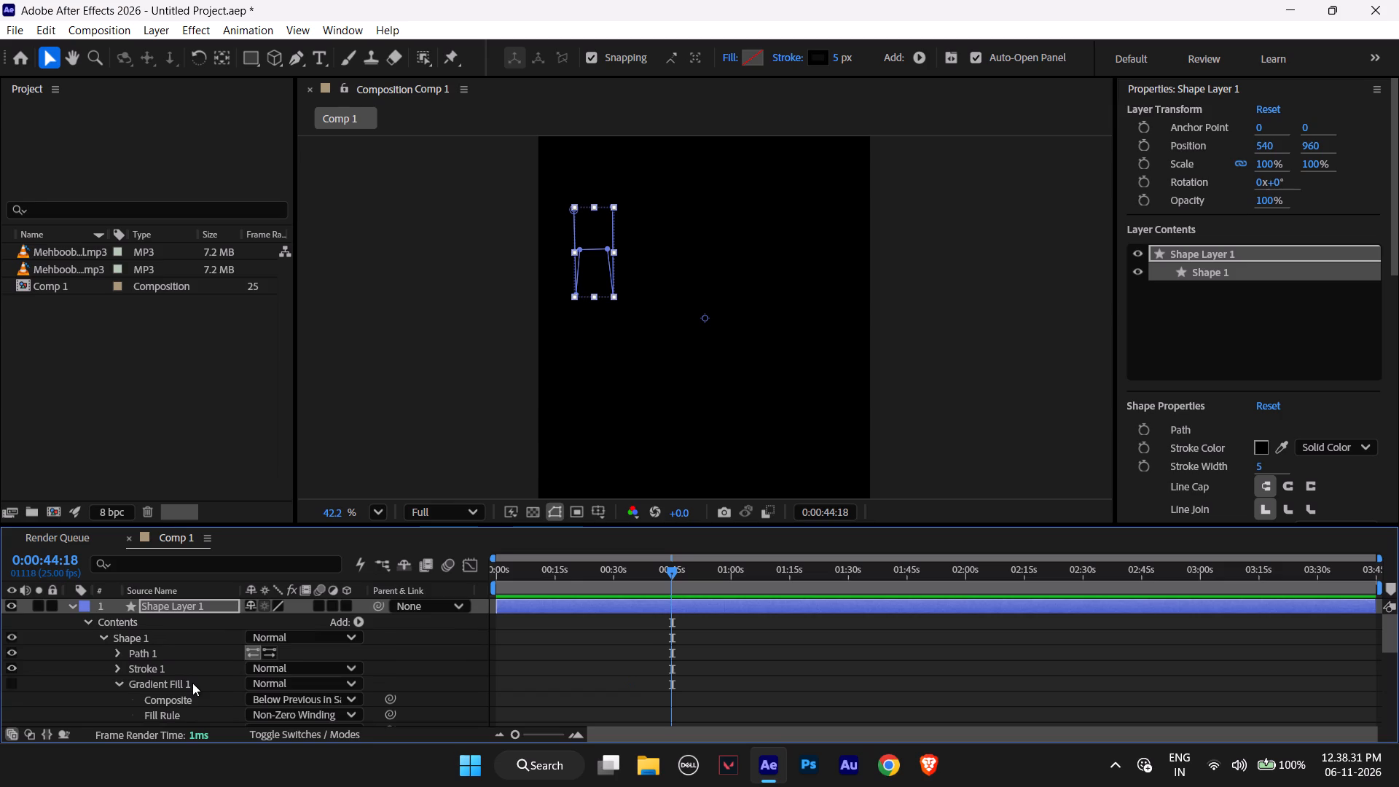
pyautogui.scroll(1, 192, 683)
pyautogui.scroll(-2, 192, 683)
pyautogui.scroll(1, 192, 683)
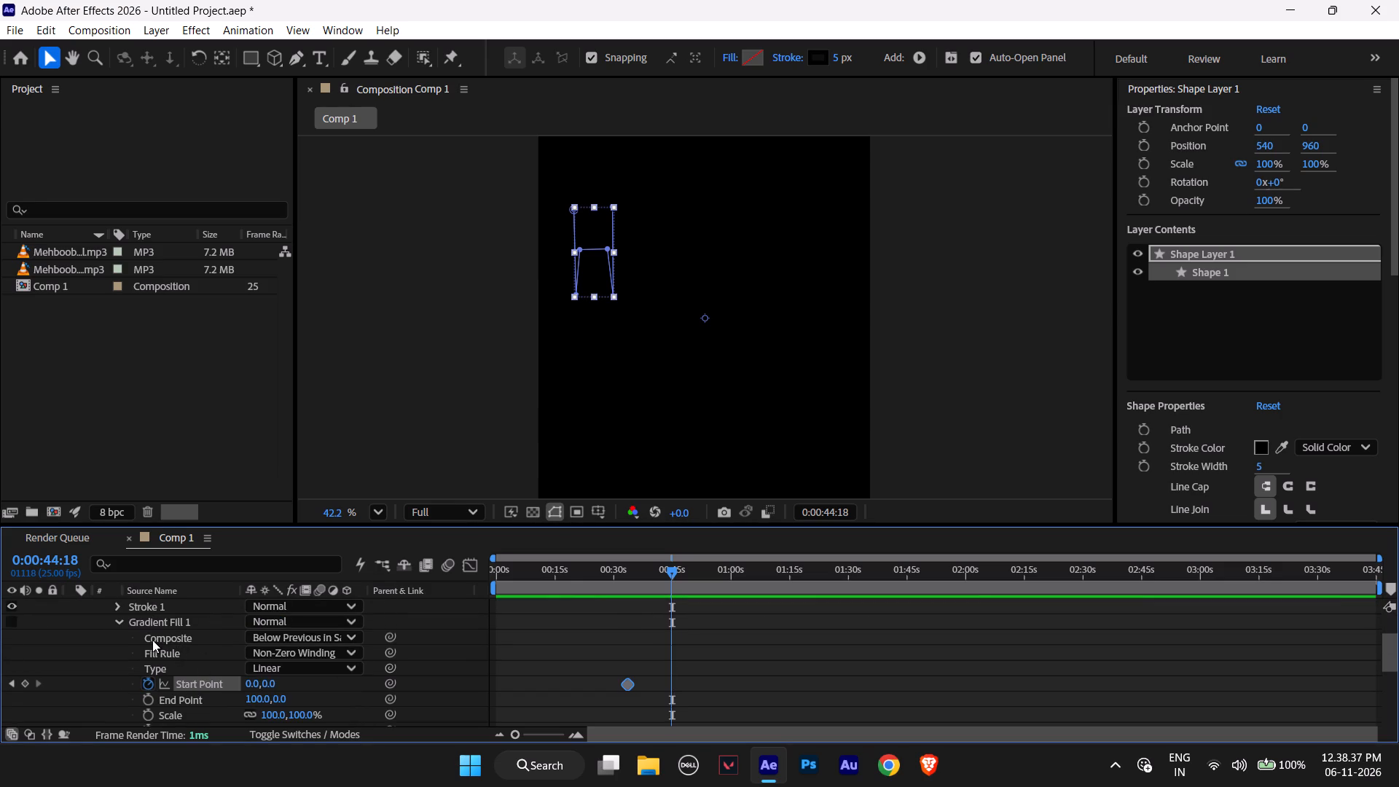
pyautogui.click(146, 686)
pyautogui.click(117, 624)
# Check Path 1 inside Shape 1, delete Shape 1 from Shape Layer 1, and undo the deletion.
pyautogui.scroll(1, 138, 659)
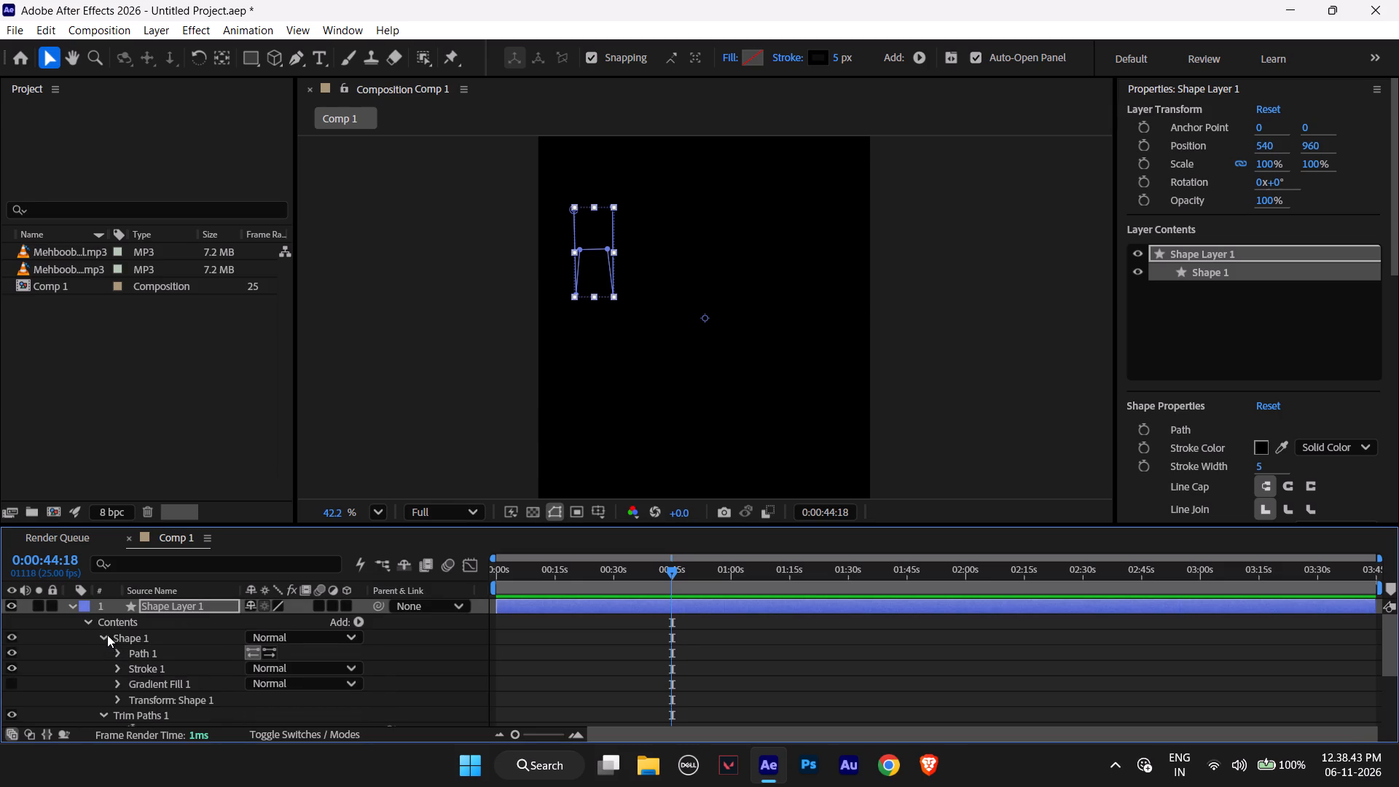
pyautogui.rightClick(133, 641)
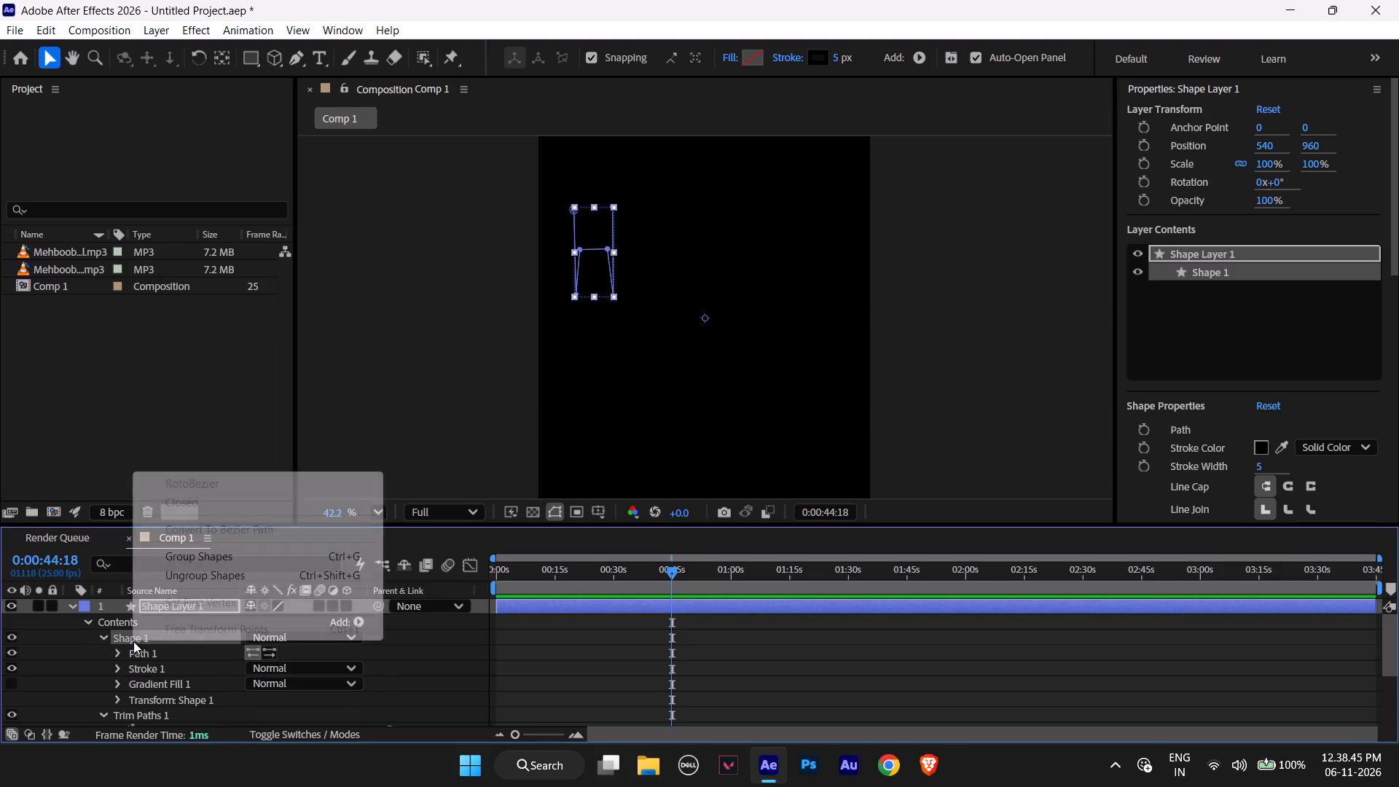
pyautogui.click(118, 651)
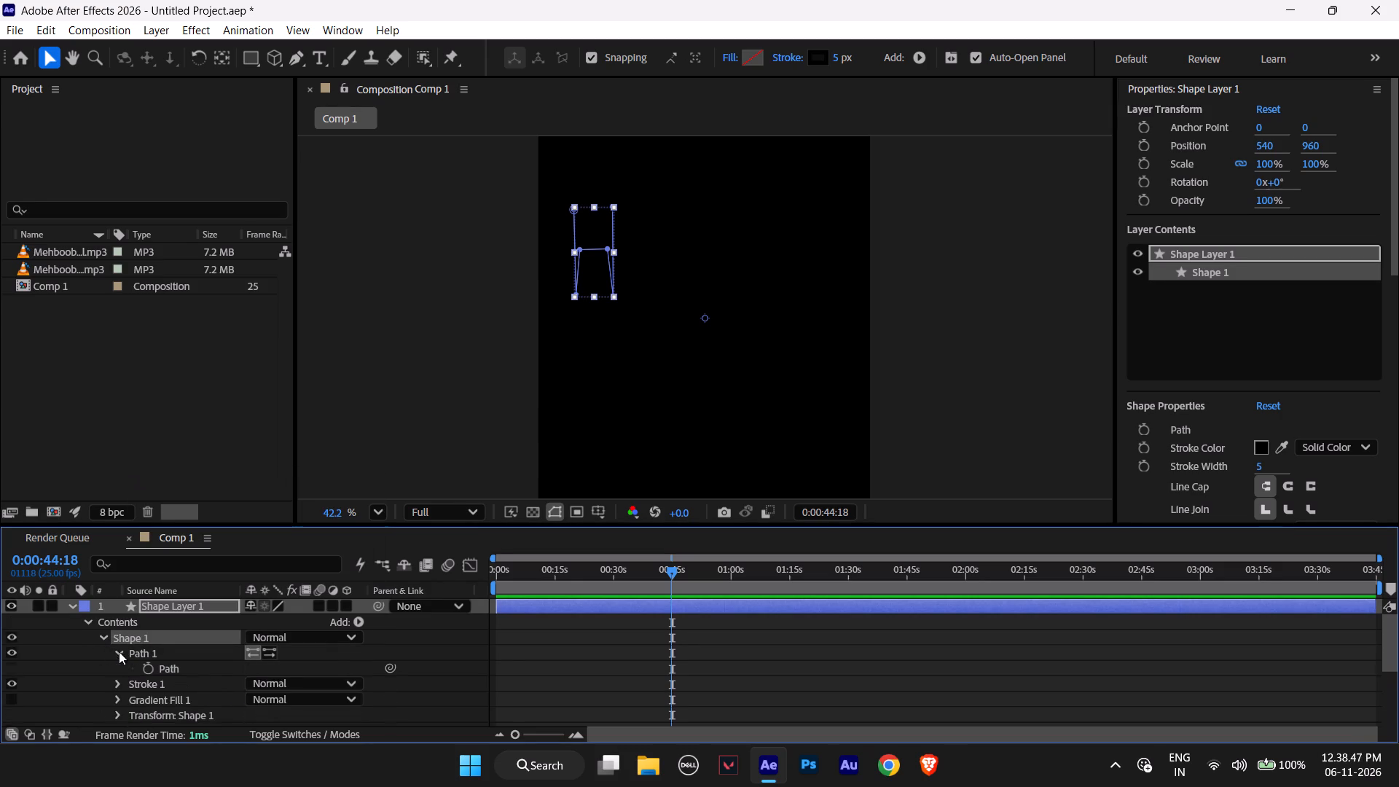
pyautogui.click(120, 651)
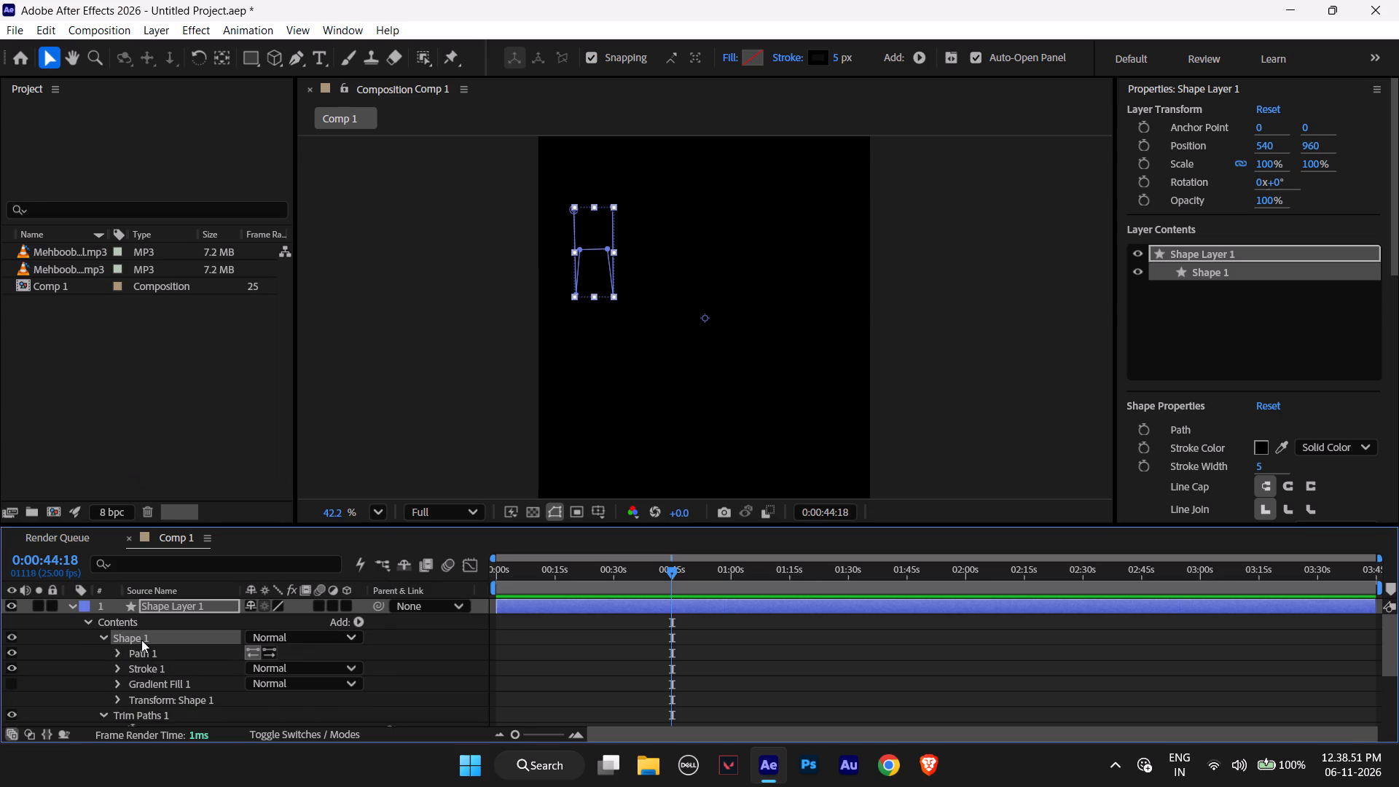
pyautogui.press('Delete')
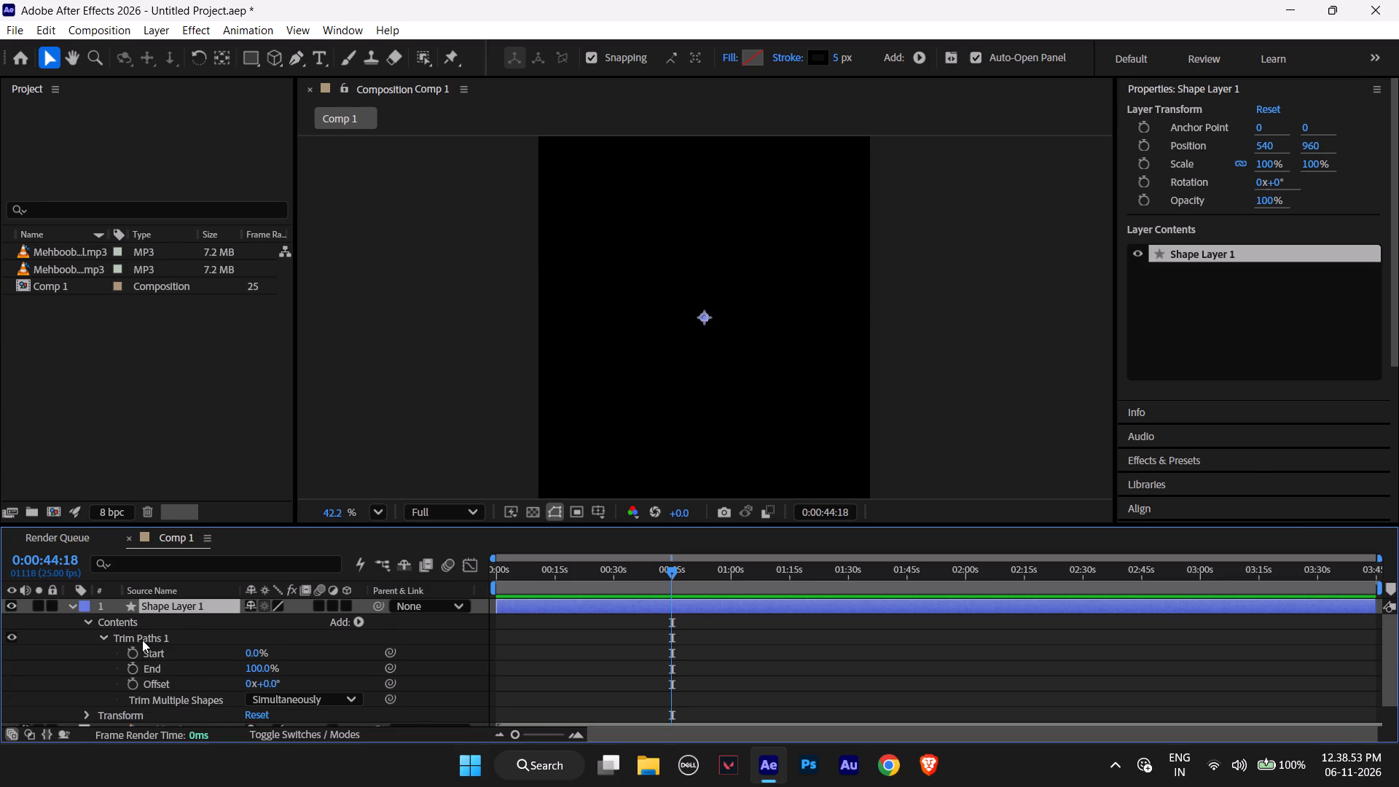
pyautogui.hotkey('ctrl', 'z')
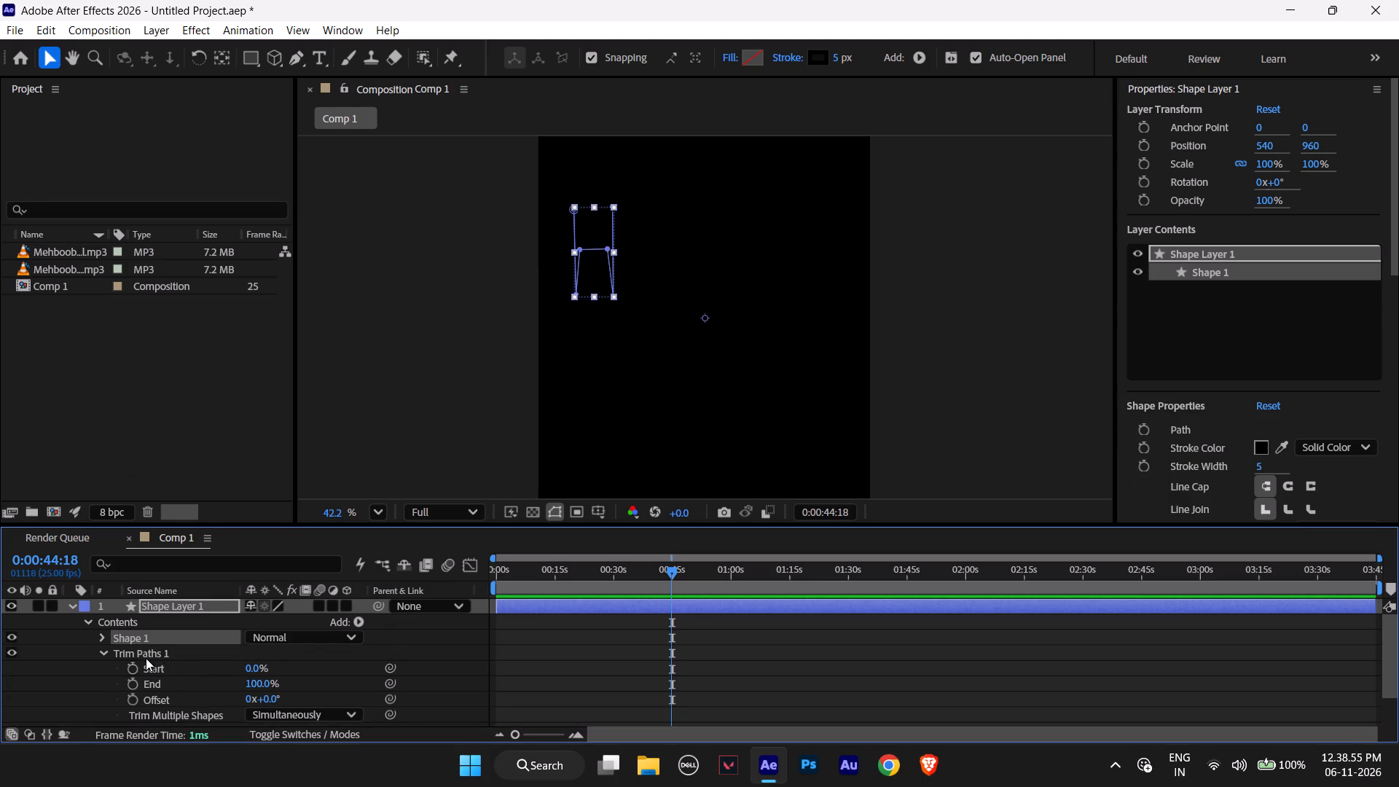
# Set Trim Paths 1's Start to 100% and add a Start keyframe at 0:00:44:18.
pyautogui.click(146, 658)
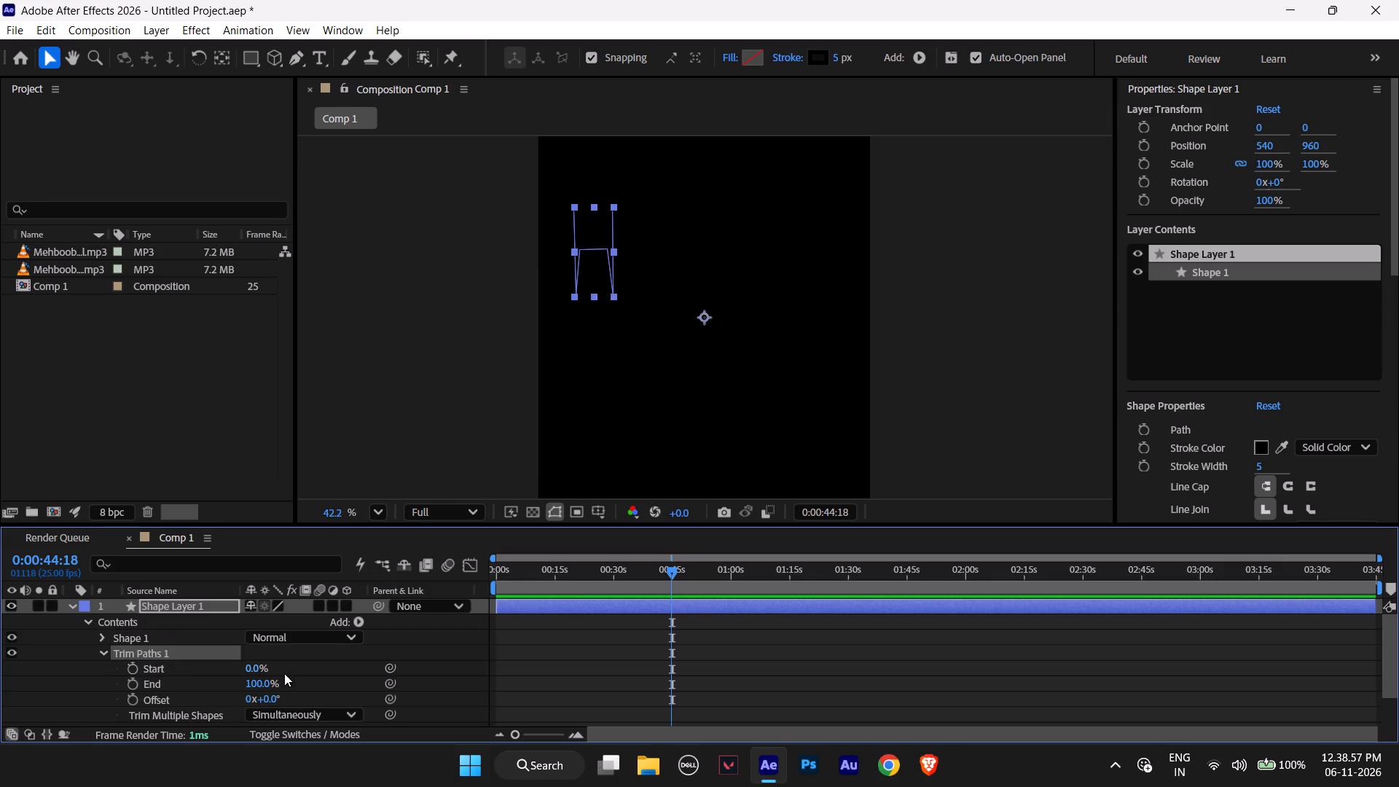
pyautogui.moveTo(250, 673); pyautogui.dragTo(298, 674)
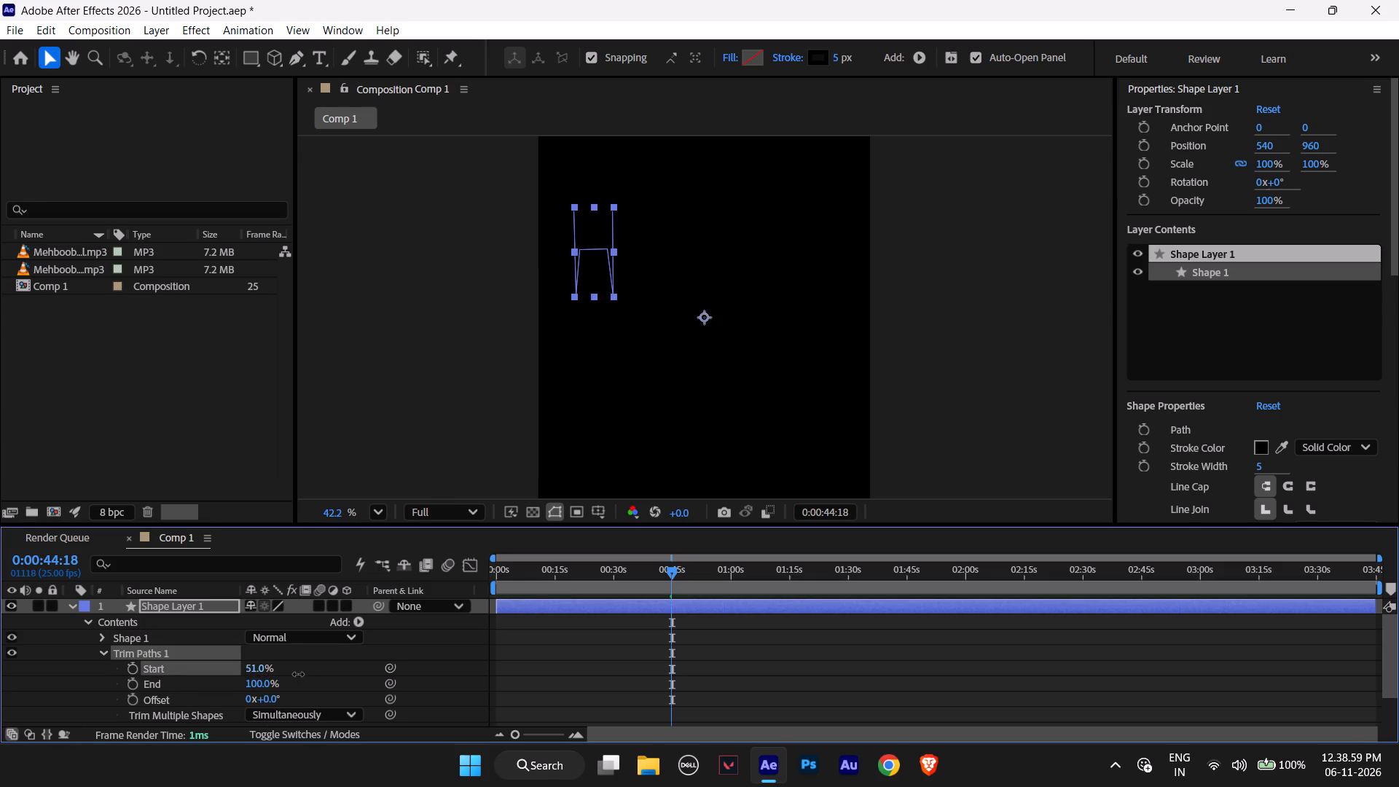
pyautogui.moveTo(298, 674); pyautogui.dragTo(668, 657)
pyautogui.click(134, 668)
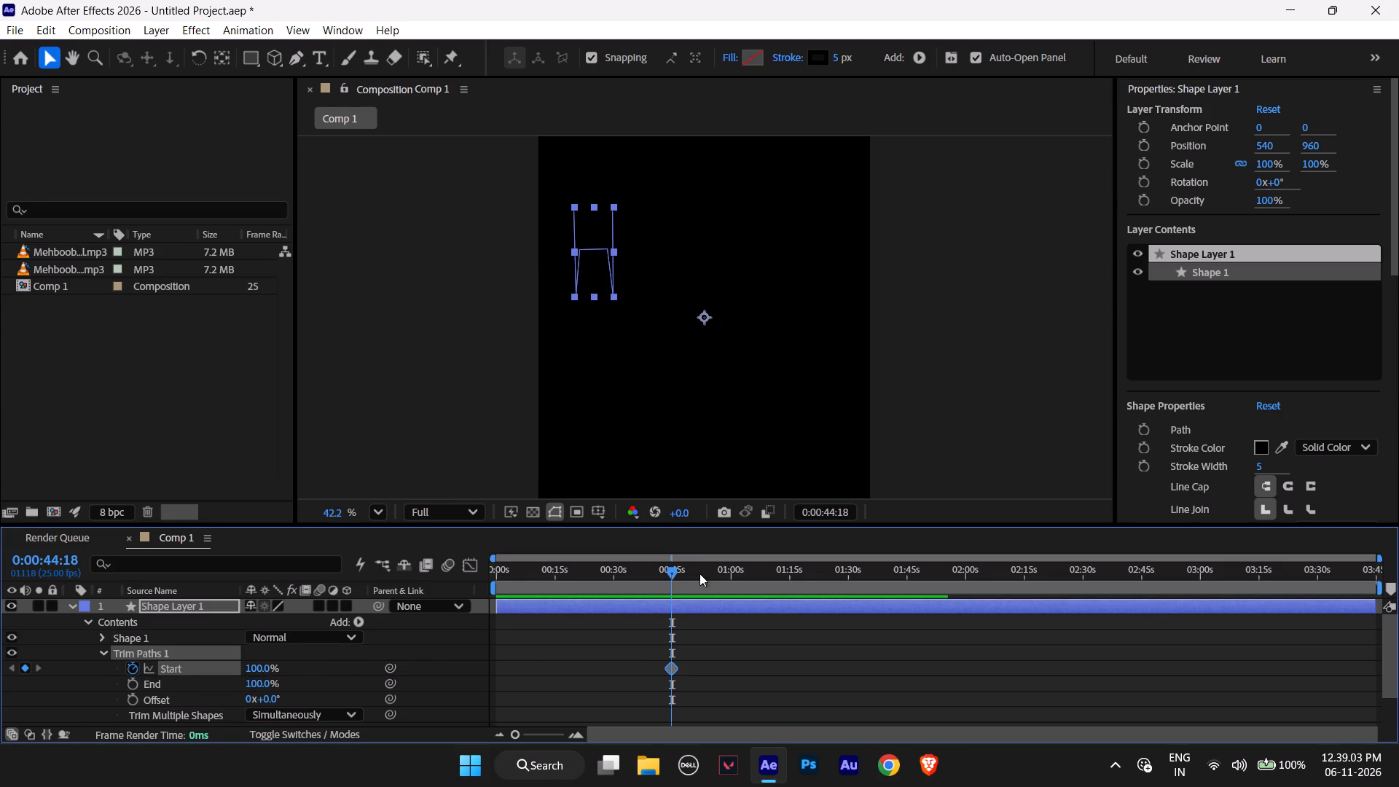
# Add a second Trim Paths 1 Start keyframe at 0:01:00:02 with a value of 0%.
pyautogui.moveTo(683, 573); pyautogui.dragTo(728, 577)
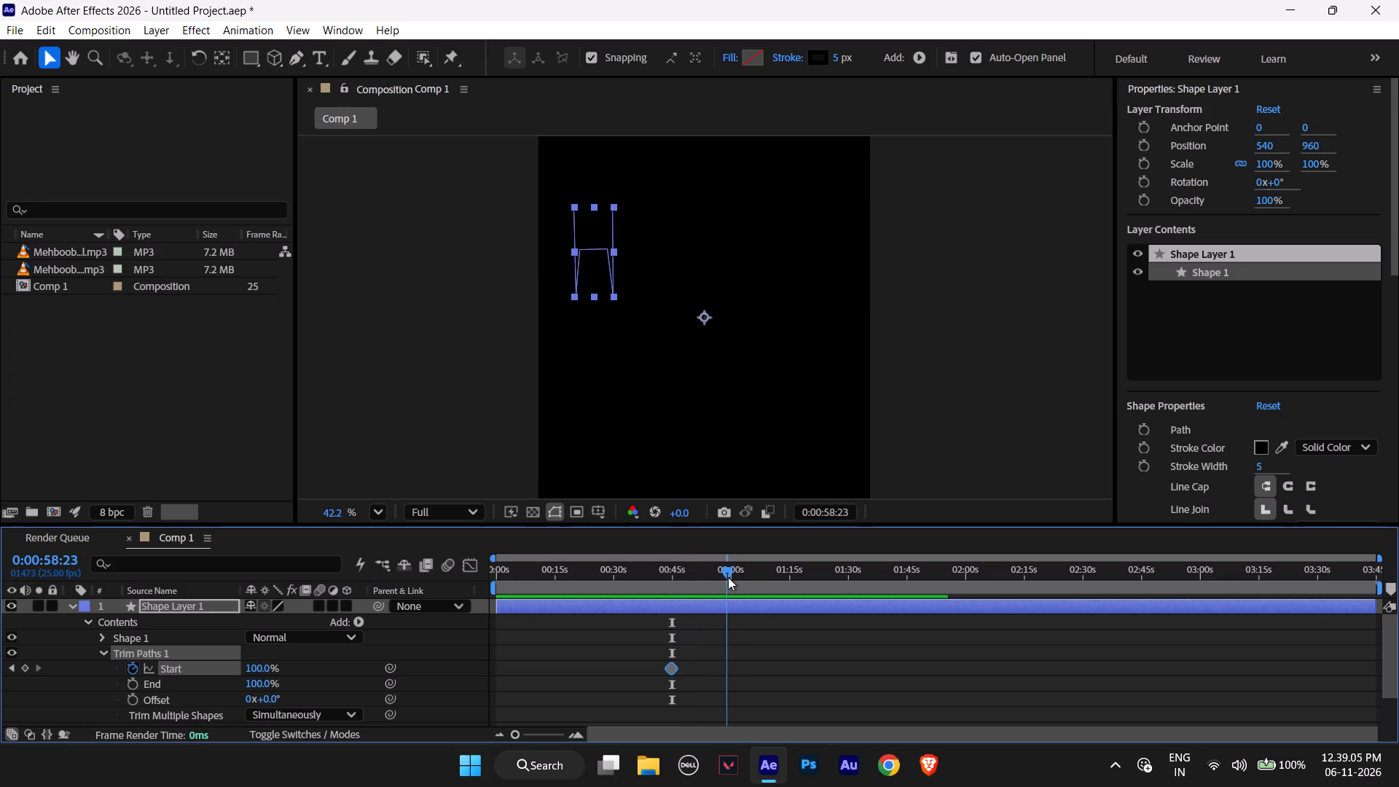
pyautogui.moveTo(728, 577); pyautogui.dragTo(732, 579)
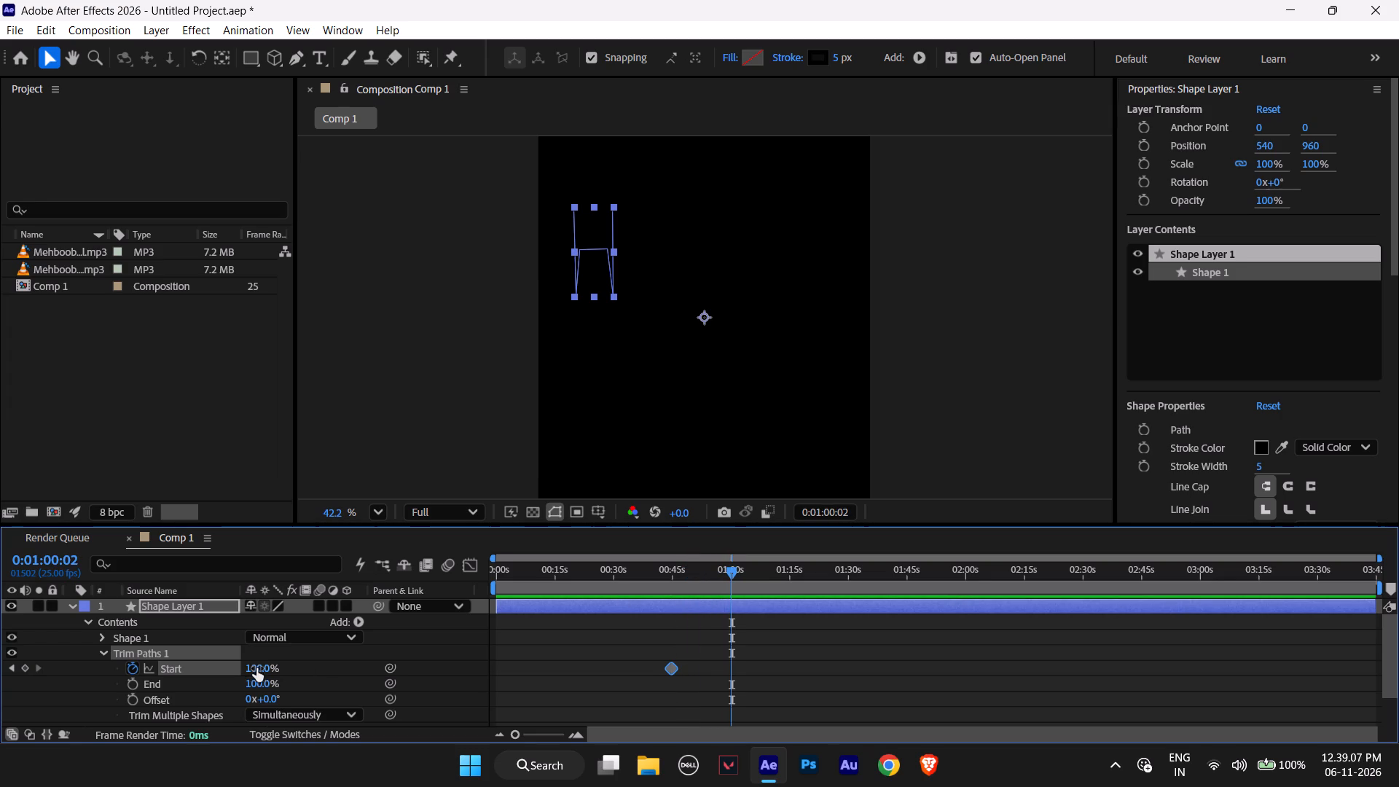
pyautogui.moveTo(256, 668); pyautogui.dragTo(28, 670)
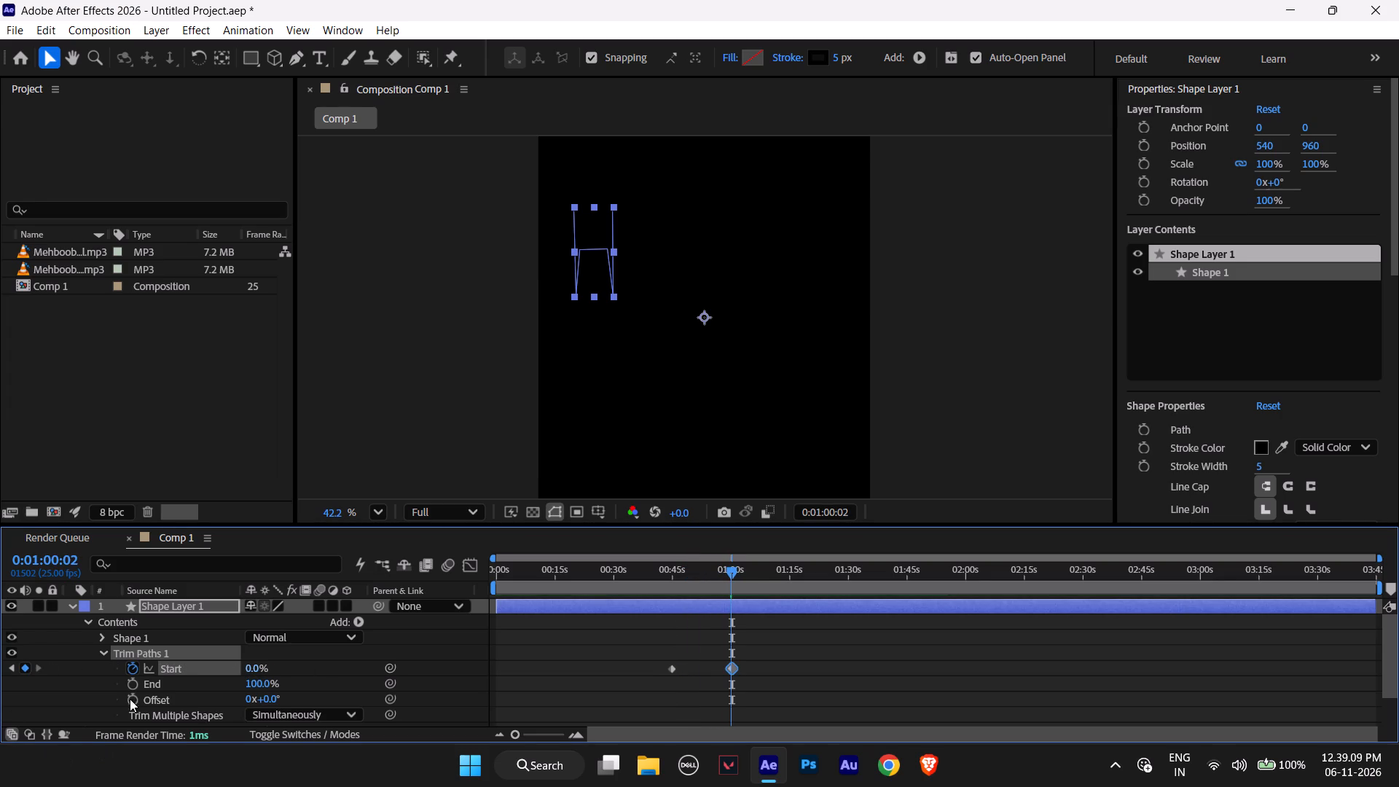
pyautogui.moveTo(251, 665); pyautogui.dragTo(518, 661)
pyautogui.moveTo(518, 661); pyautogui.dragTo(531, 661)
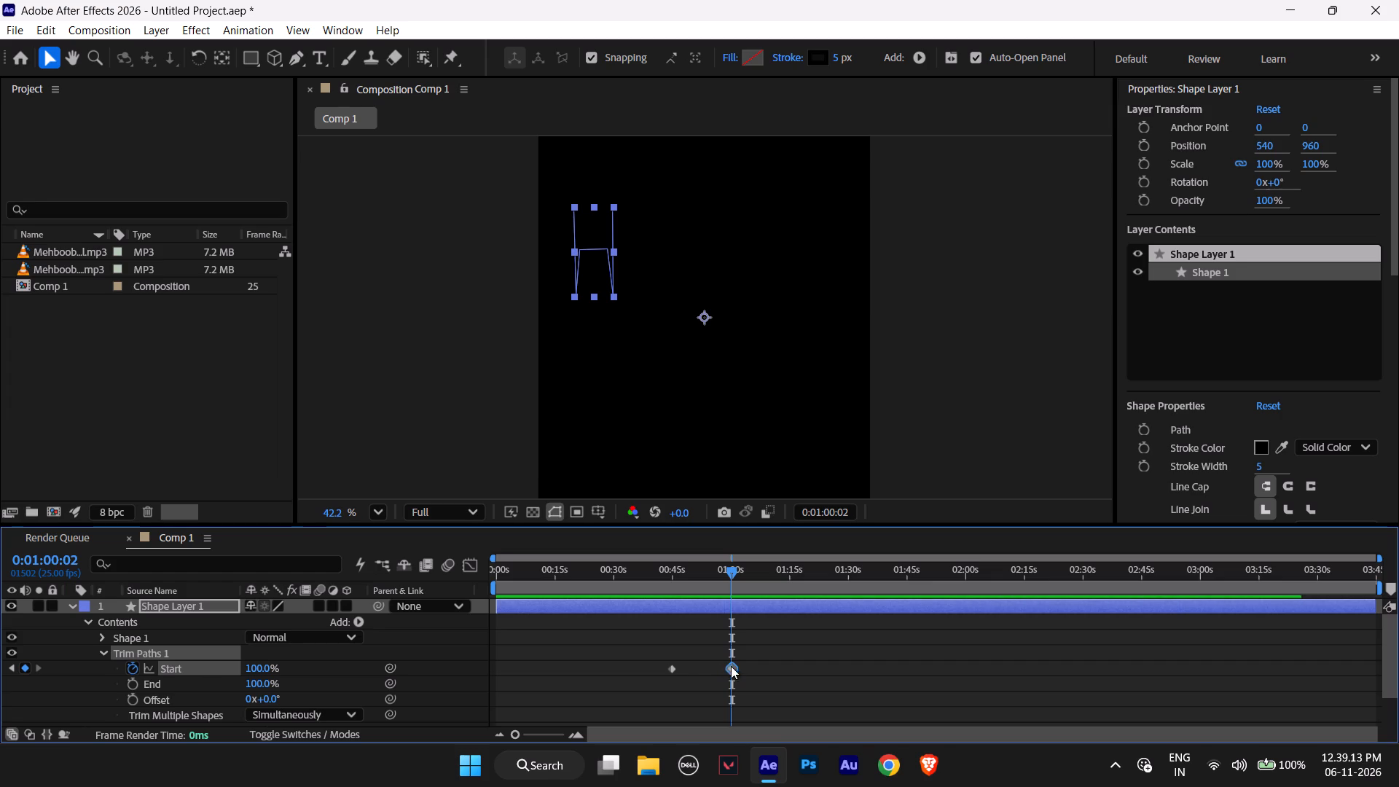
pyautogui.hotkey('ctrl', 'z')
pyautogui.hotkey('ctrl', 'z')
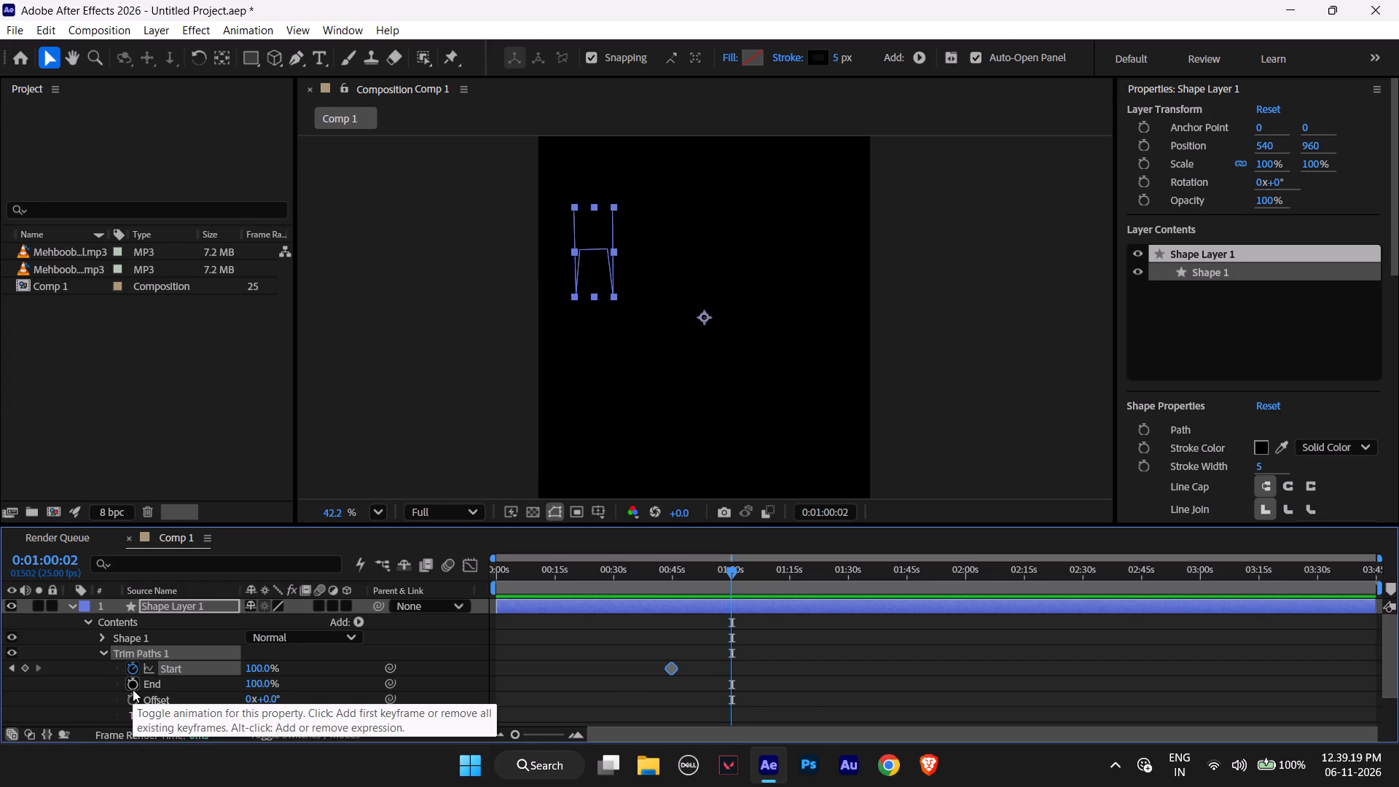
pyautogui.moveTo(264, 670); pyautogui.dragTo(223, 670)
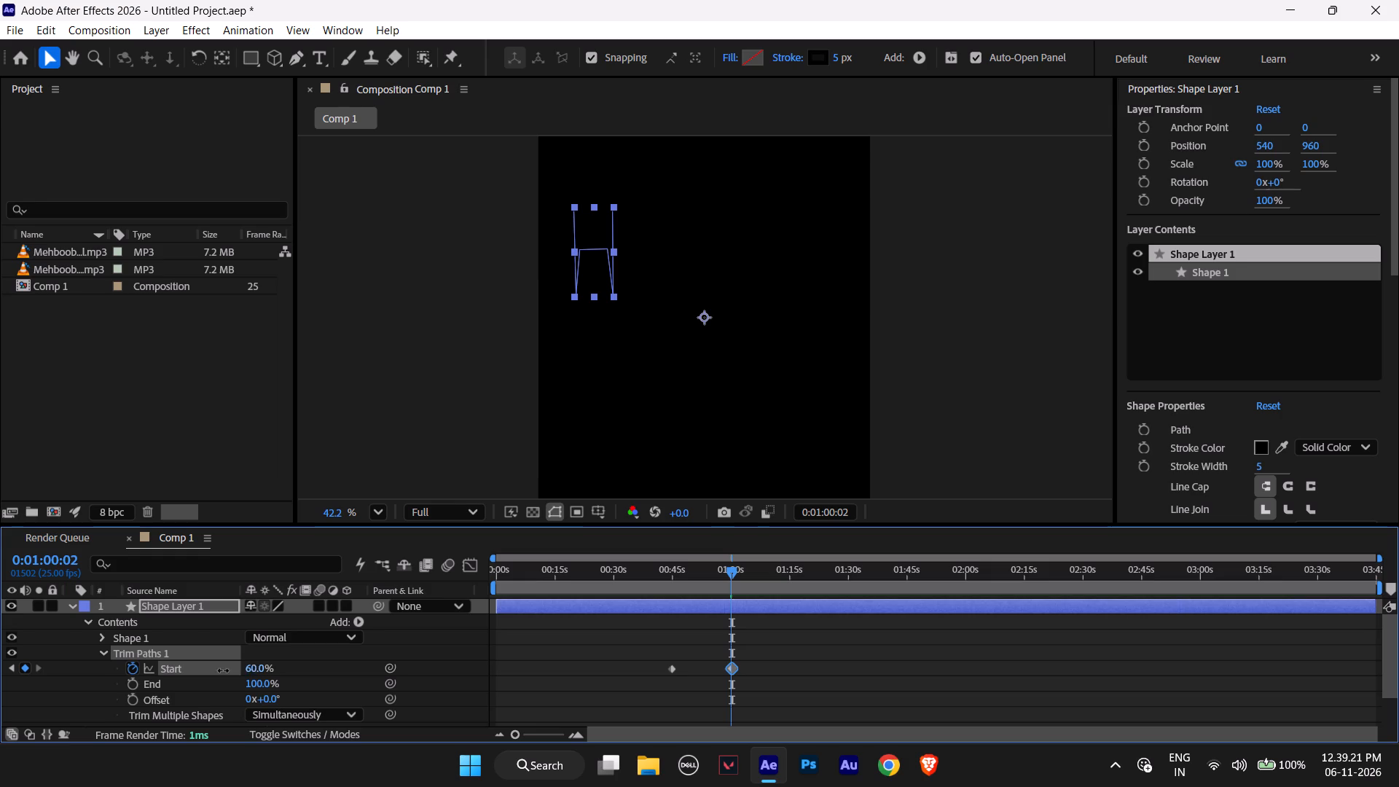
pyautogui.moveTo(223, 670); pyautogui.dragTo(95, 678)
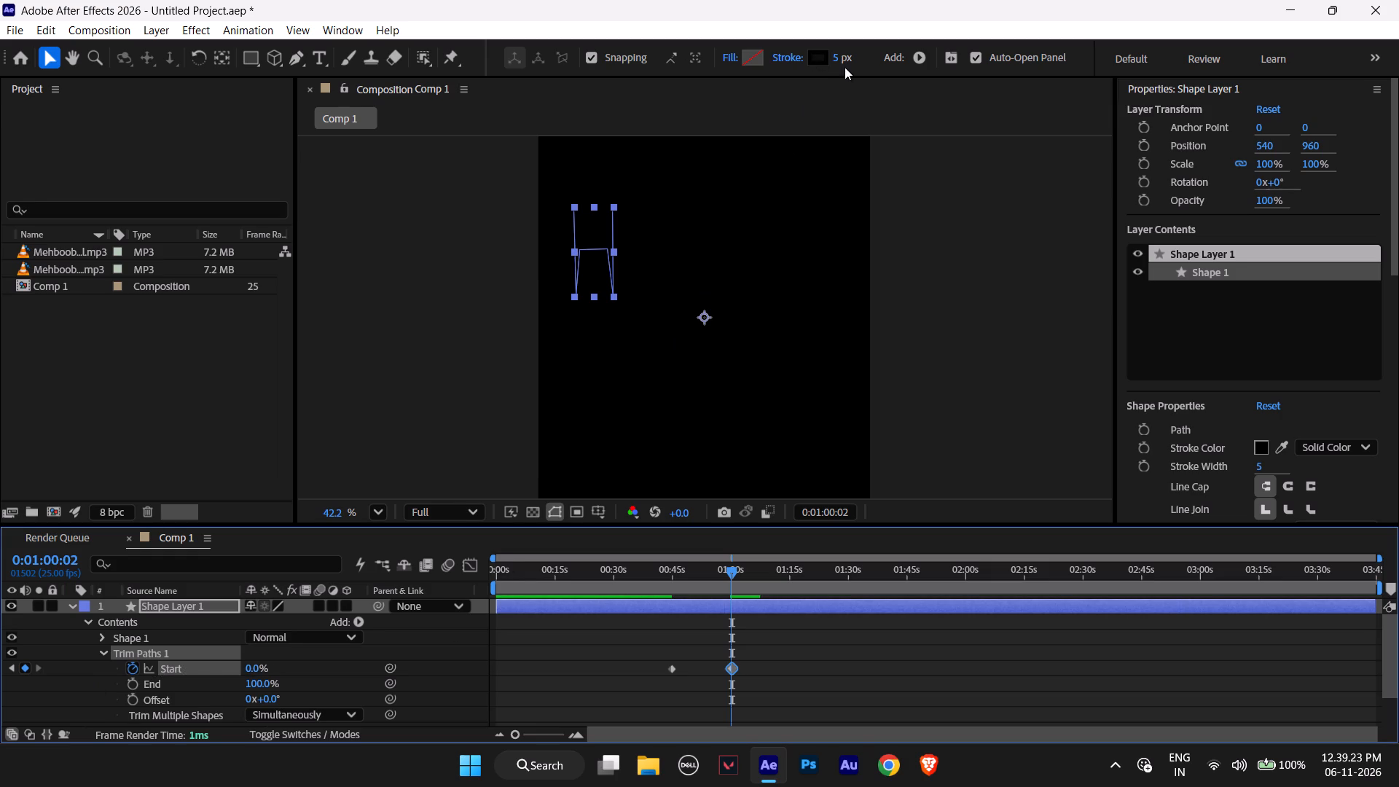
# Increase the shape's stroke width to 20 px.
pyautogui.scroll(7, 841, 63)
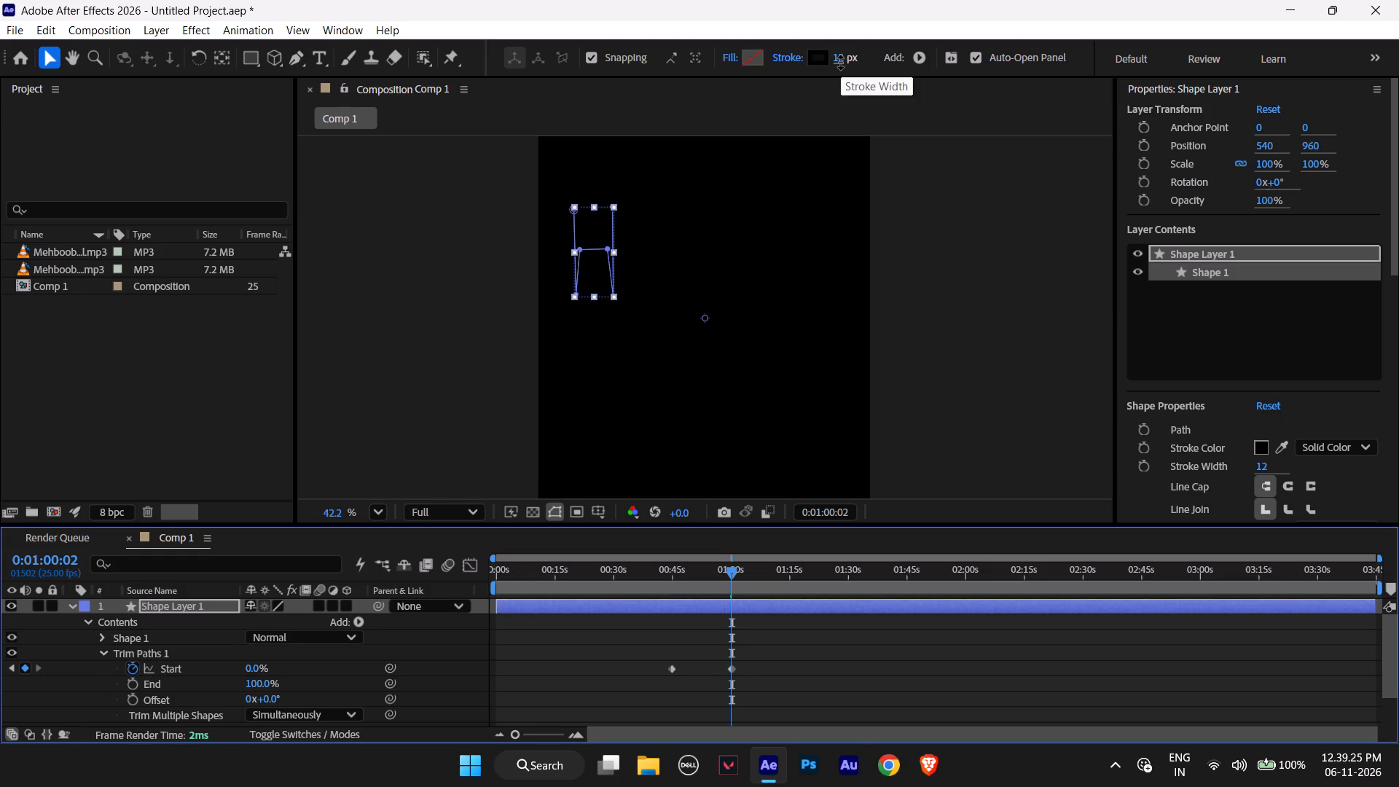
pyautogui.scroll(7, 846, 58)
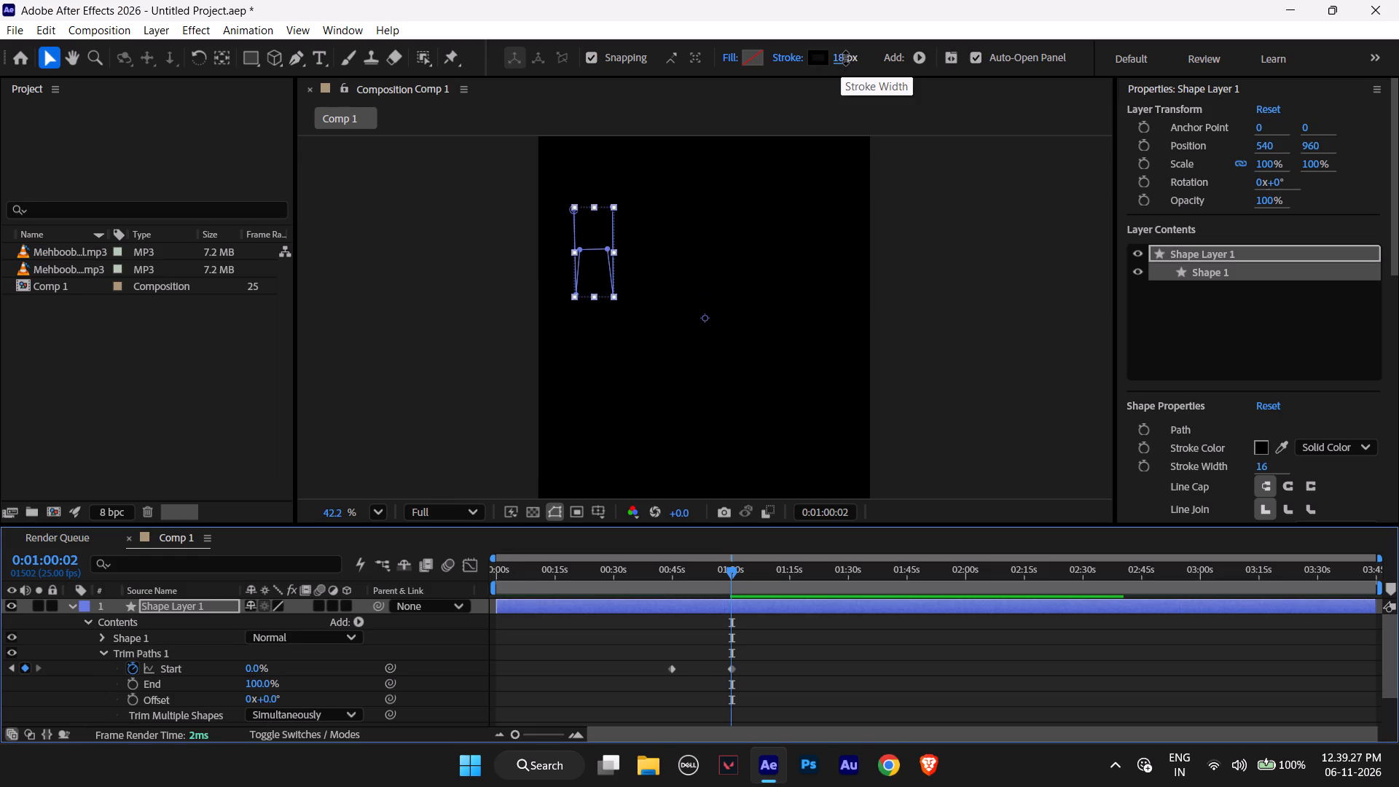
pyautogui.scroll(1, 847, 60)
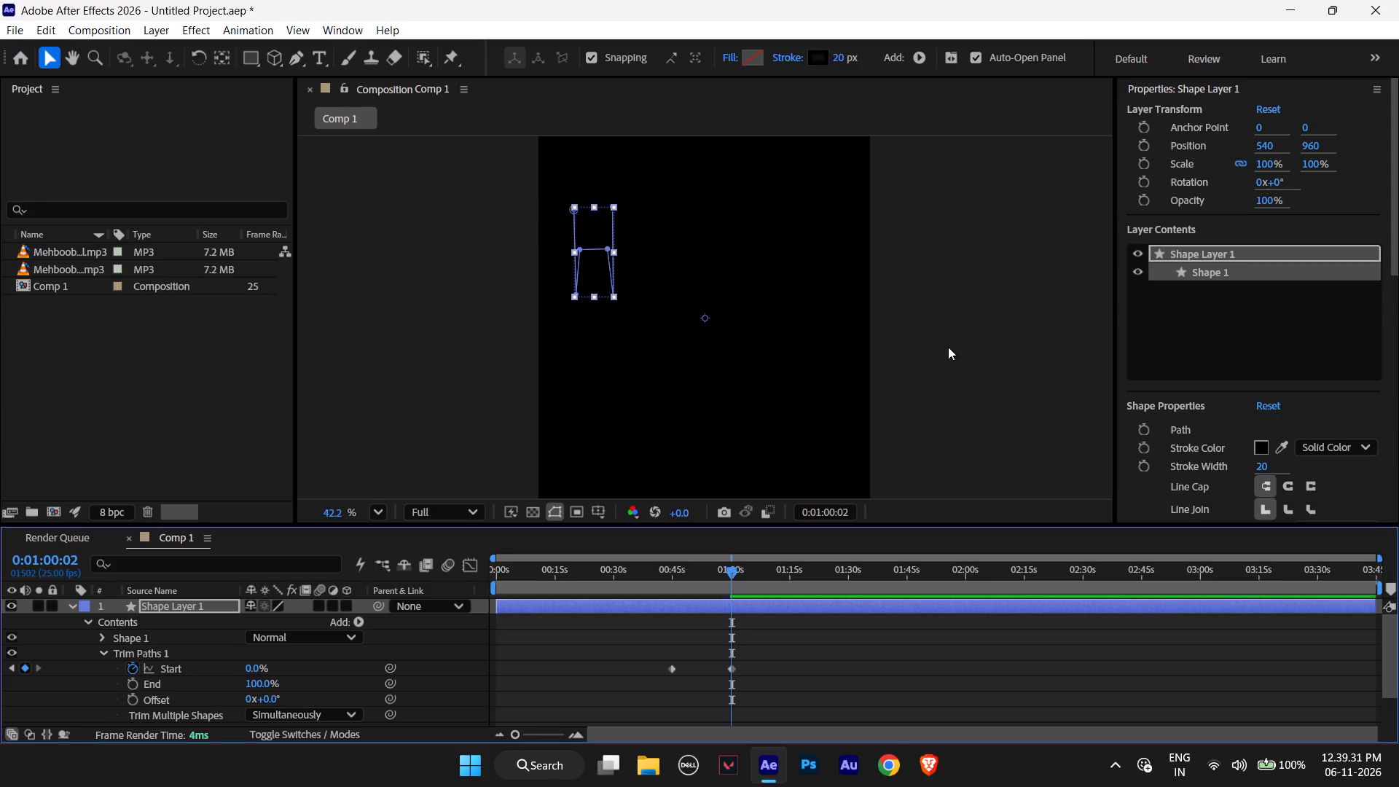
# Preview the Trim Paths animation from the start of the composition and again from 0:00:38:17.
pyautogui.moveTo(734, 571); pyautogui.dragTo(617, 573)
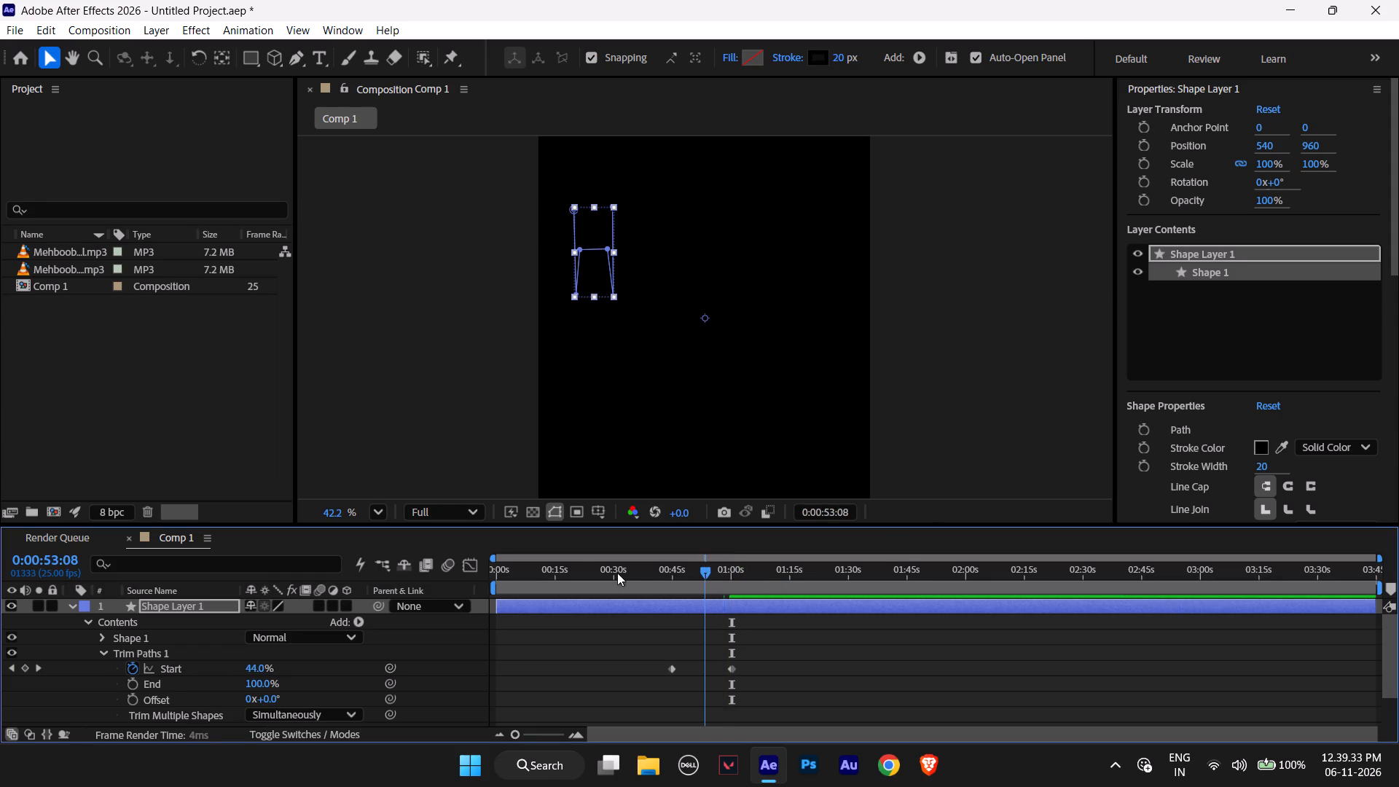
pyautogui.moveTo(617, 573); pyautogui.dragTo(463, 568)
pyautogui.press('space')
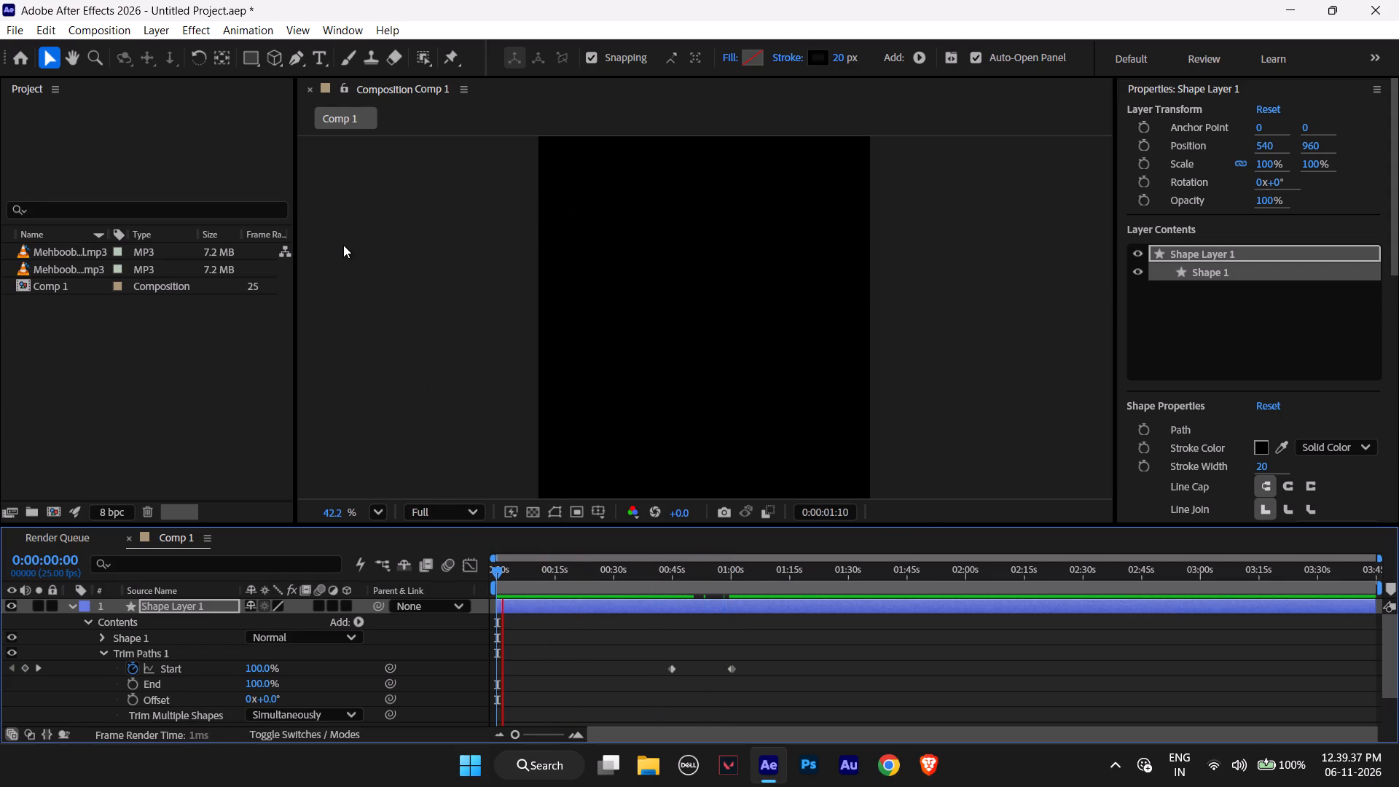
pyautogui.click(616, 568)
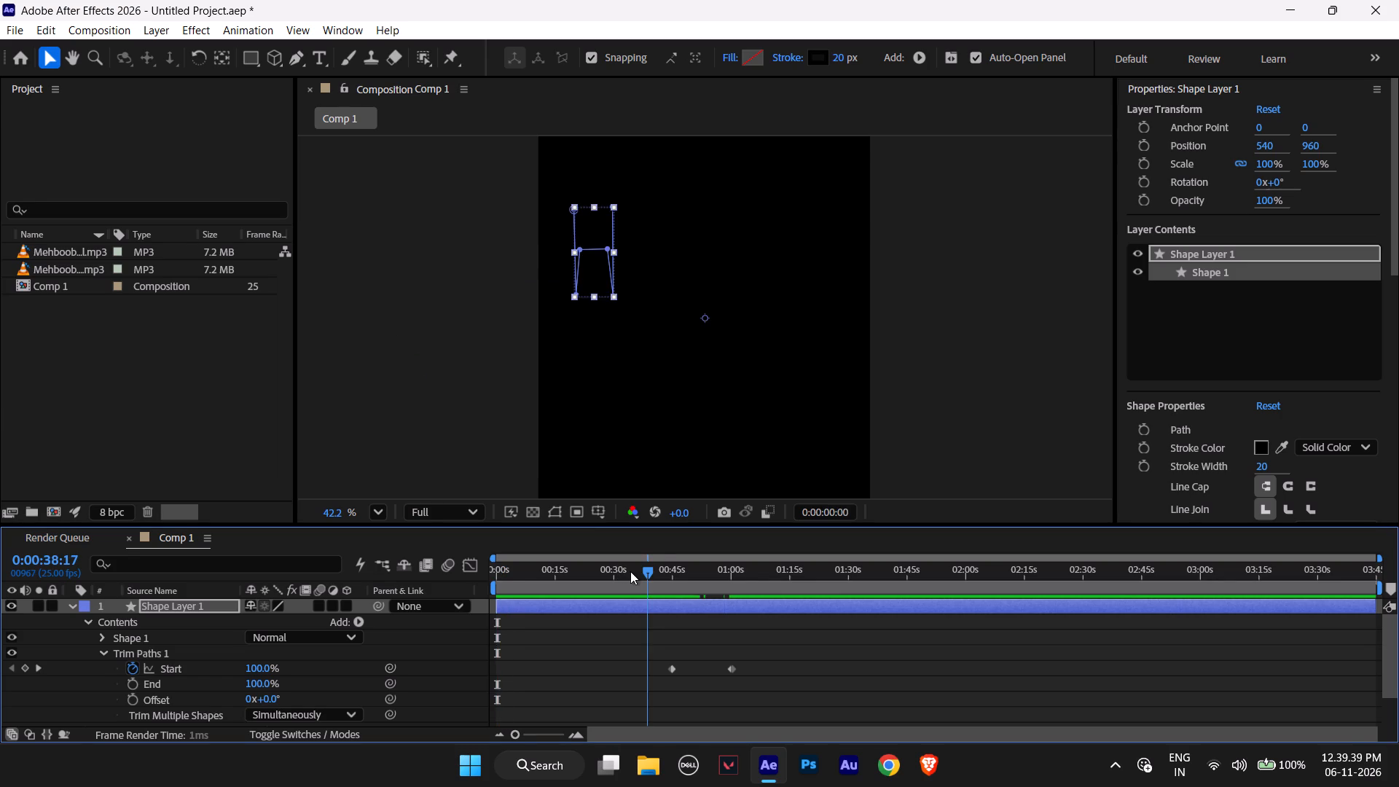
pyautogui.press('space')
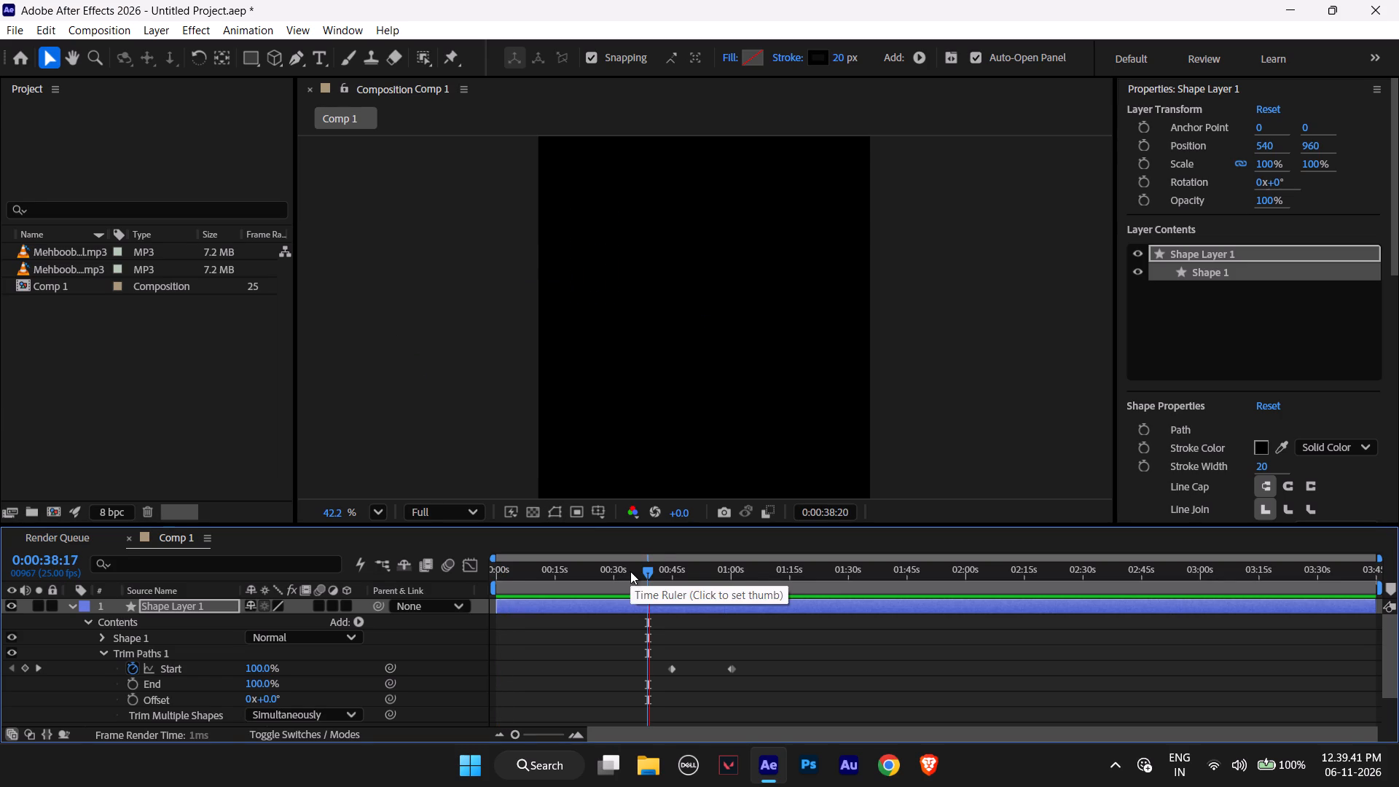
pyautogui.press('space')
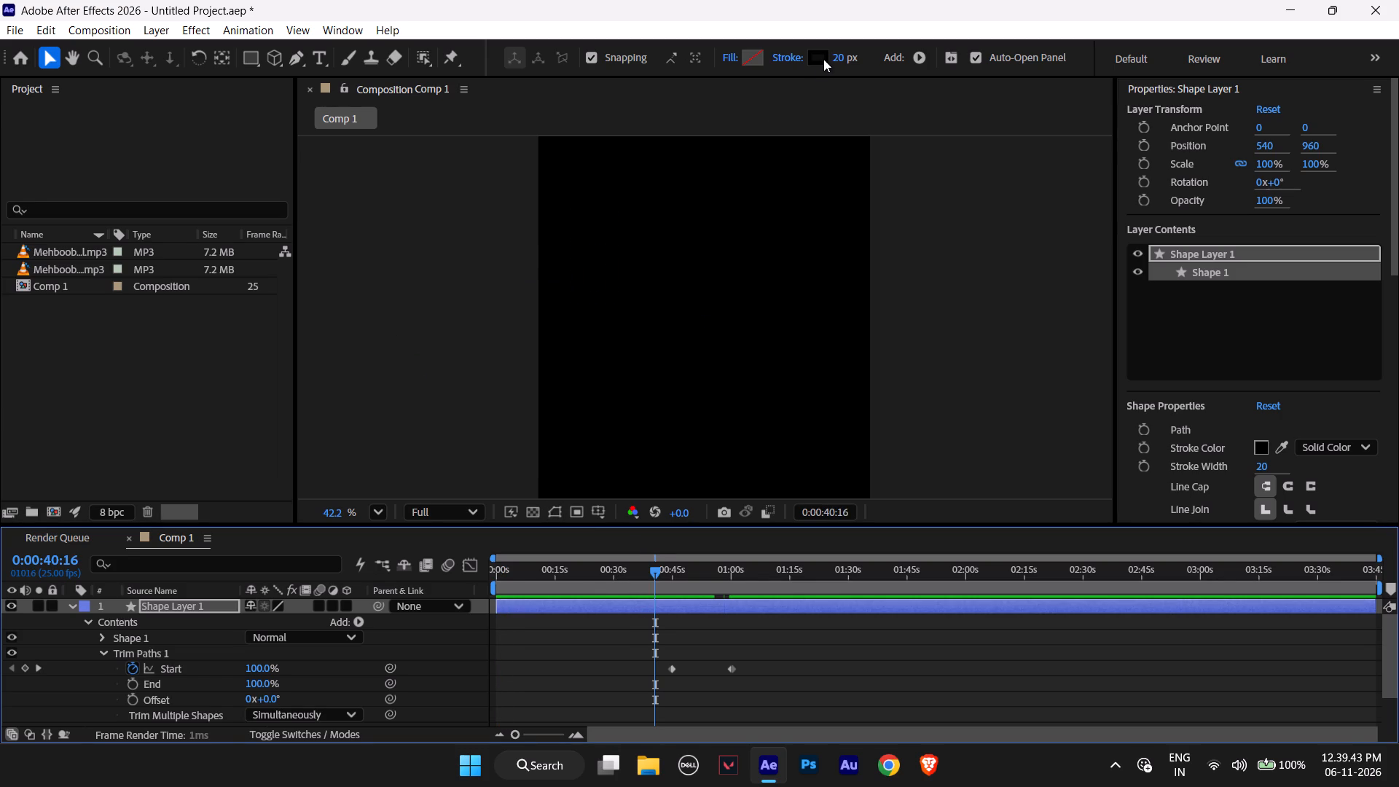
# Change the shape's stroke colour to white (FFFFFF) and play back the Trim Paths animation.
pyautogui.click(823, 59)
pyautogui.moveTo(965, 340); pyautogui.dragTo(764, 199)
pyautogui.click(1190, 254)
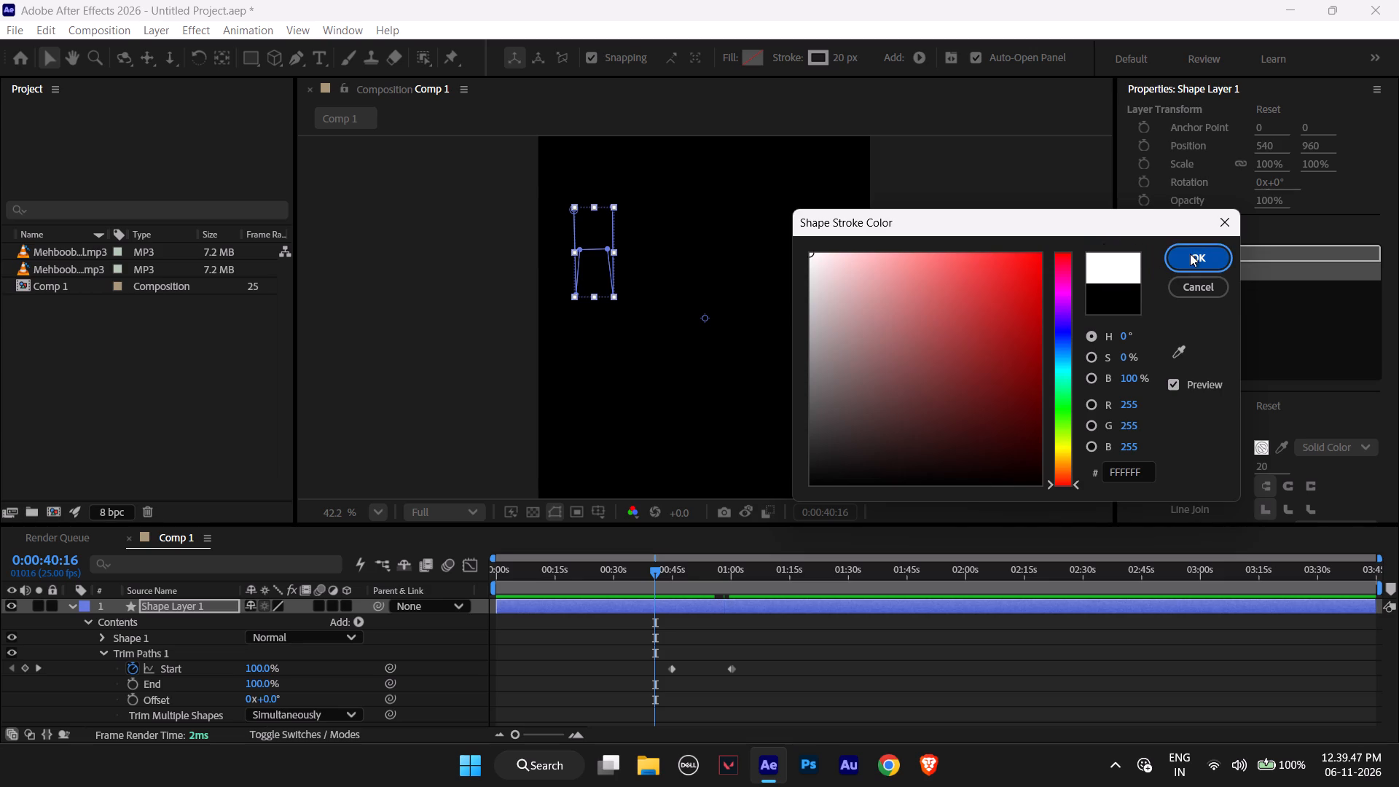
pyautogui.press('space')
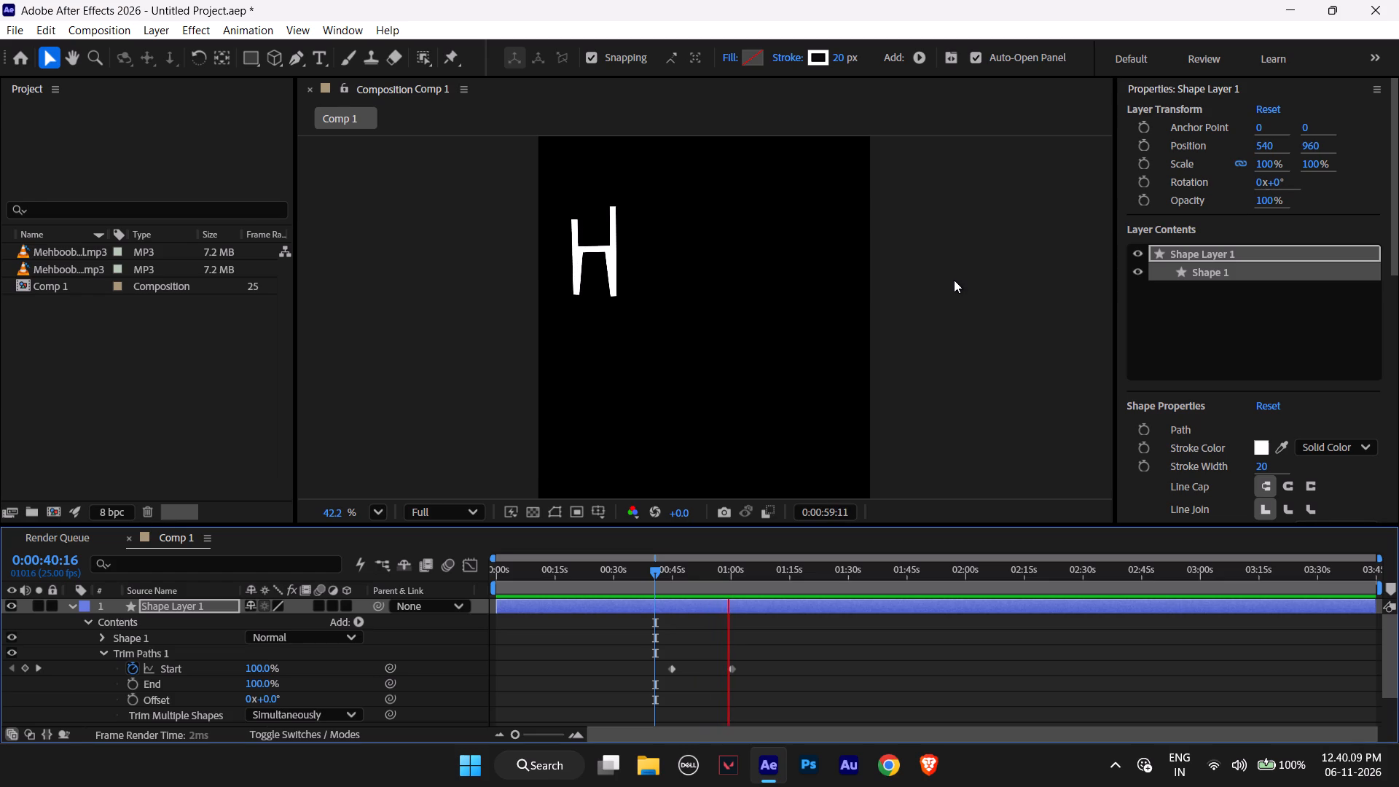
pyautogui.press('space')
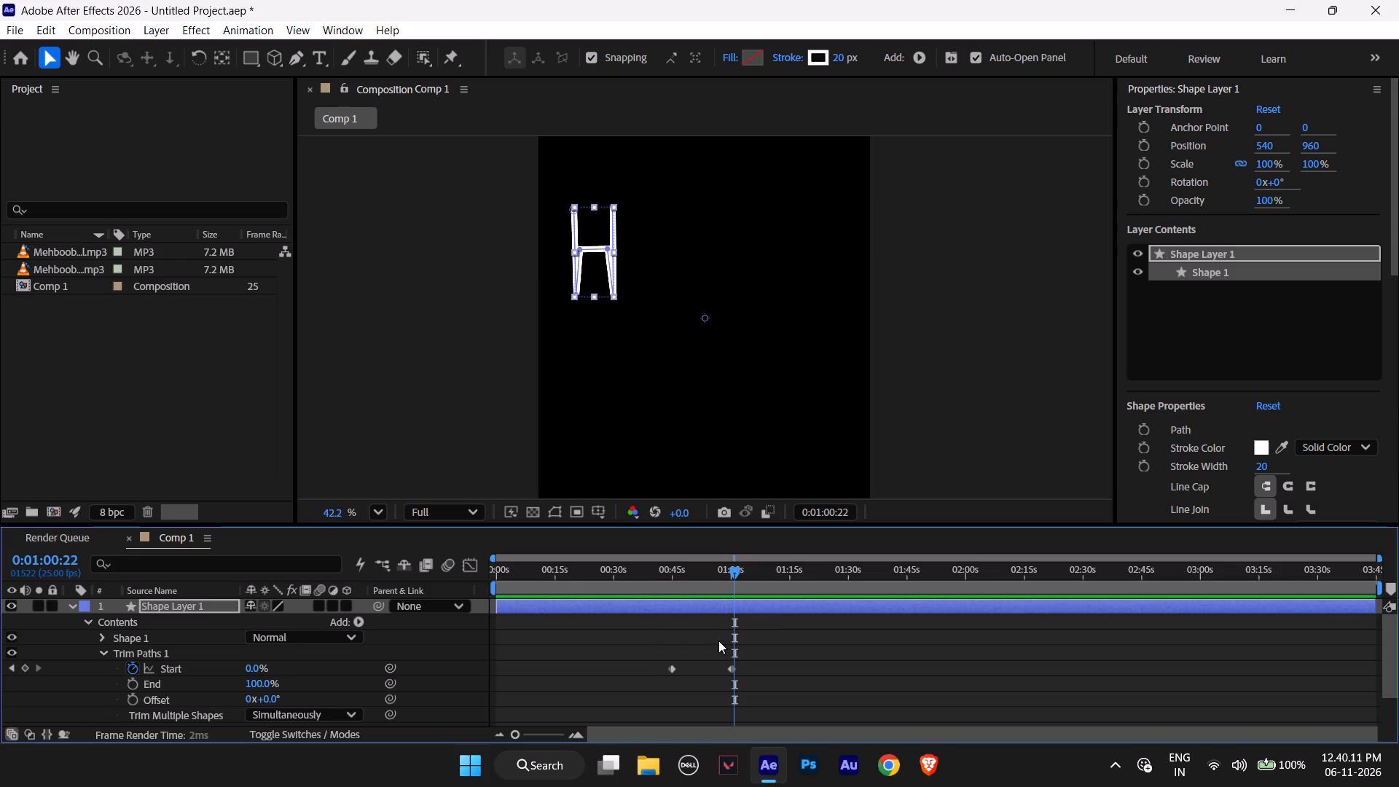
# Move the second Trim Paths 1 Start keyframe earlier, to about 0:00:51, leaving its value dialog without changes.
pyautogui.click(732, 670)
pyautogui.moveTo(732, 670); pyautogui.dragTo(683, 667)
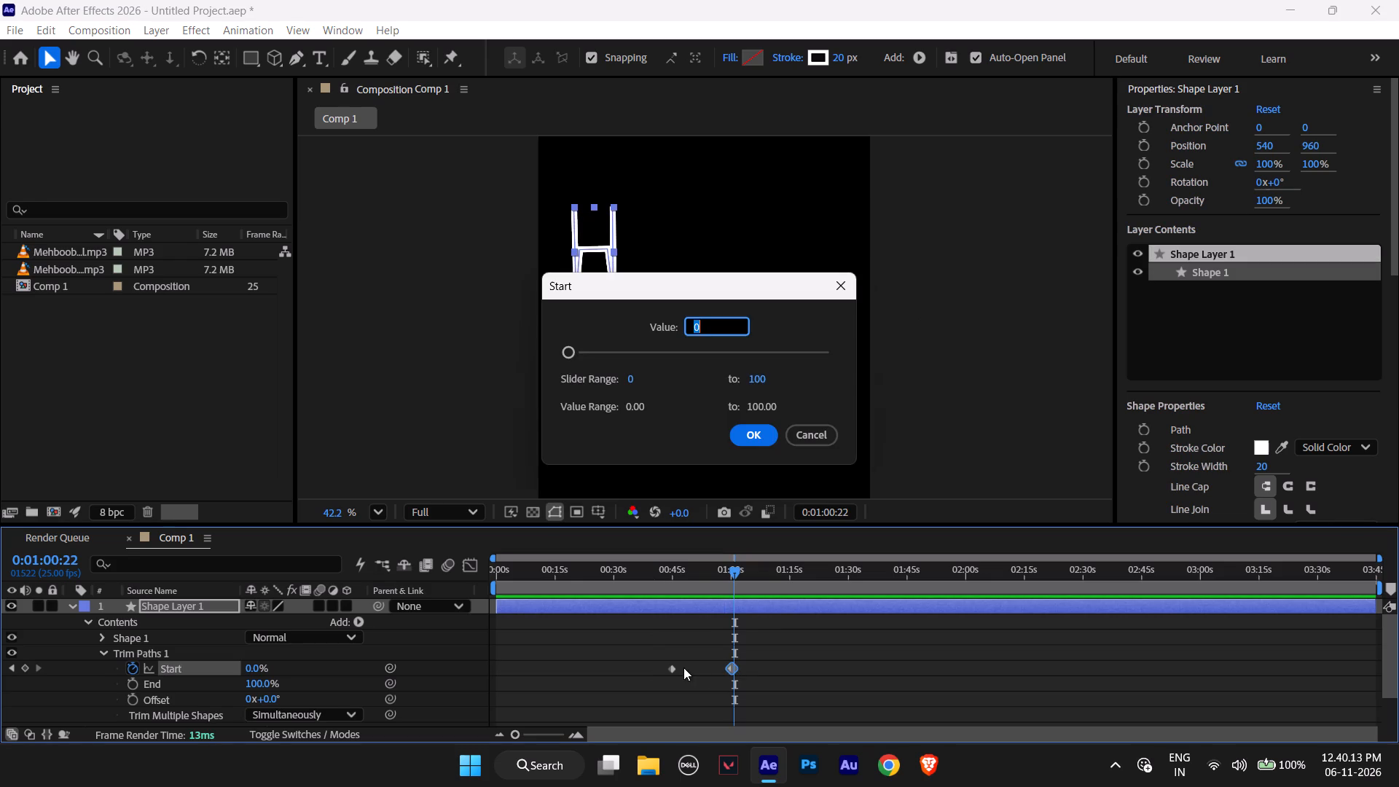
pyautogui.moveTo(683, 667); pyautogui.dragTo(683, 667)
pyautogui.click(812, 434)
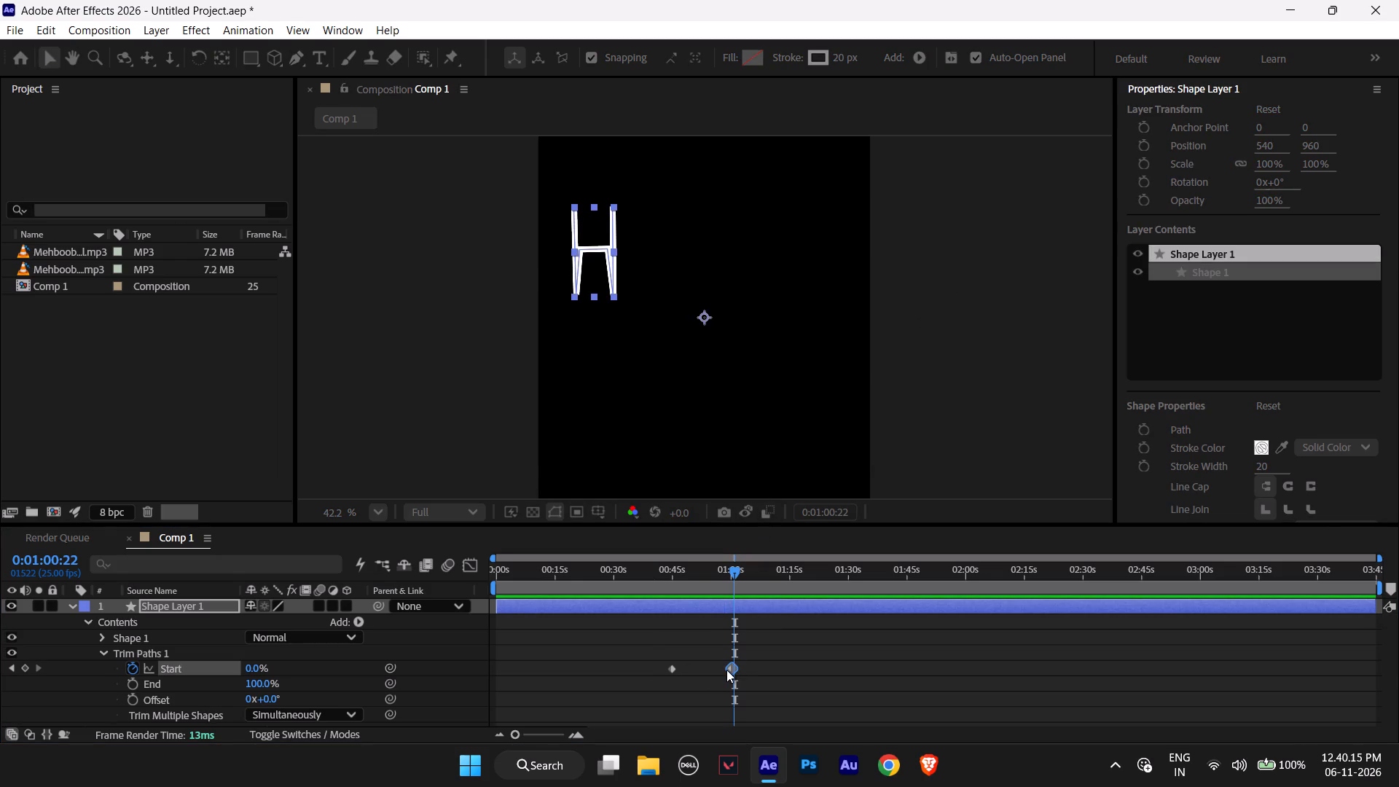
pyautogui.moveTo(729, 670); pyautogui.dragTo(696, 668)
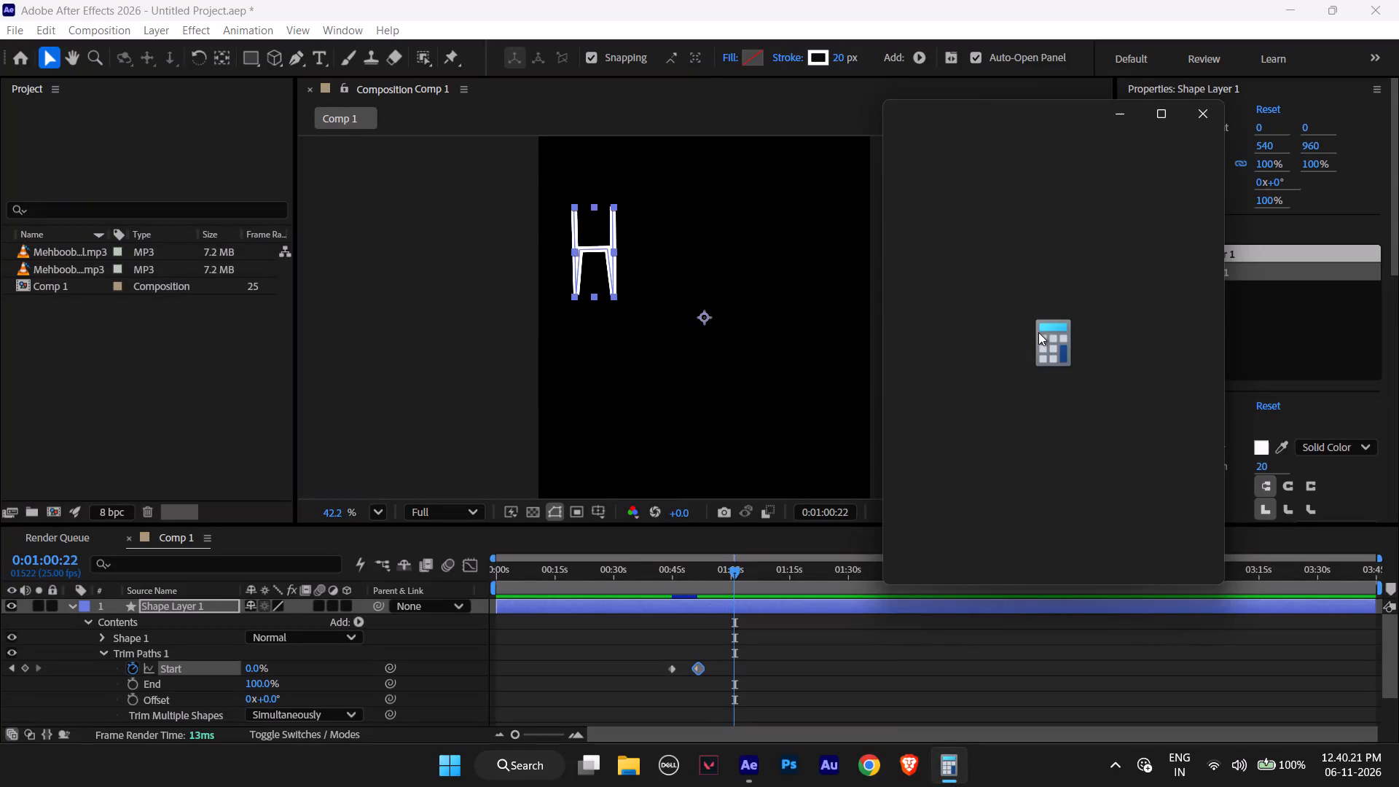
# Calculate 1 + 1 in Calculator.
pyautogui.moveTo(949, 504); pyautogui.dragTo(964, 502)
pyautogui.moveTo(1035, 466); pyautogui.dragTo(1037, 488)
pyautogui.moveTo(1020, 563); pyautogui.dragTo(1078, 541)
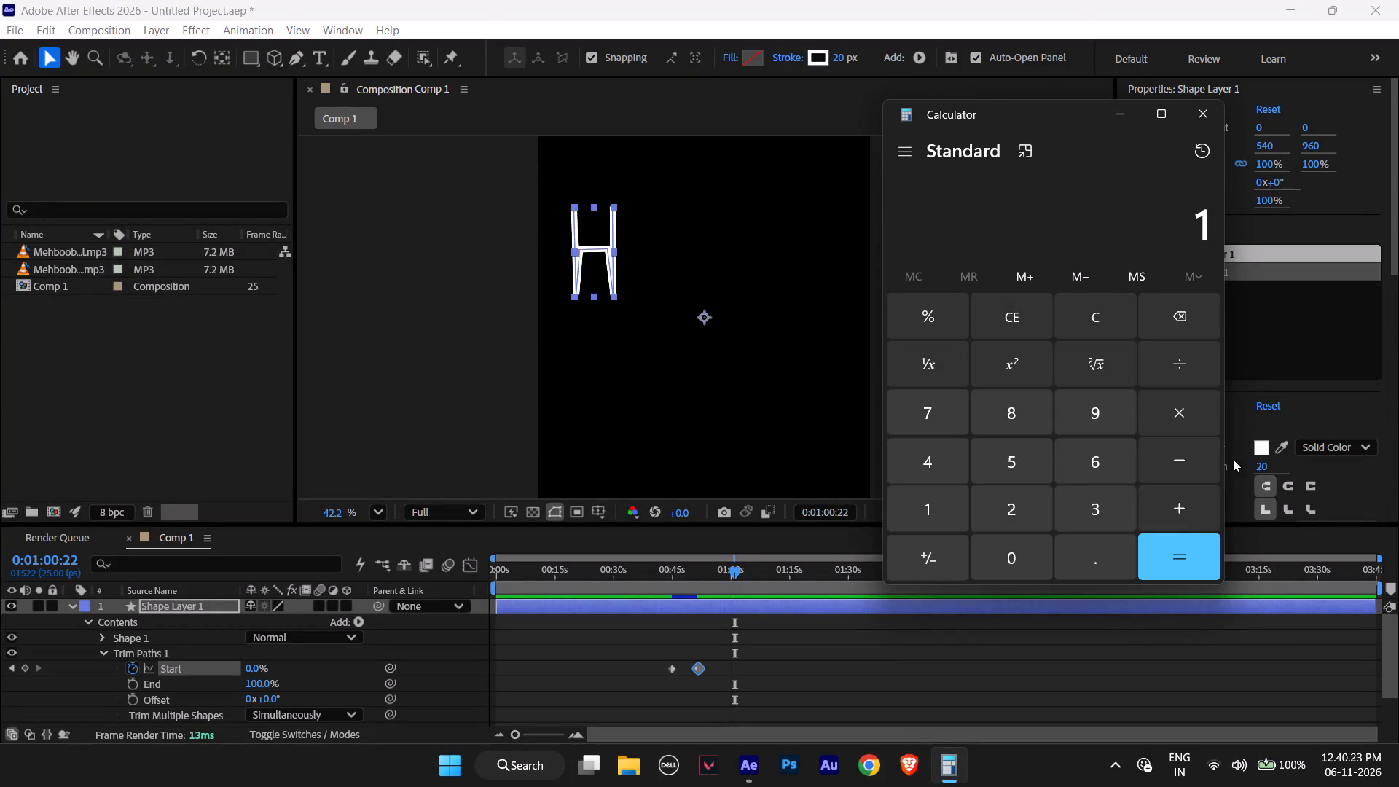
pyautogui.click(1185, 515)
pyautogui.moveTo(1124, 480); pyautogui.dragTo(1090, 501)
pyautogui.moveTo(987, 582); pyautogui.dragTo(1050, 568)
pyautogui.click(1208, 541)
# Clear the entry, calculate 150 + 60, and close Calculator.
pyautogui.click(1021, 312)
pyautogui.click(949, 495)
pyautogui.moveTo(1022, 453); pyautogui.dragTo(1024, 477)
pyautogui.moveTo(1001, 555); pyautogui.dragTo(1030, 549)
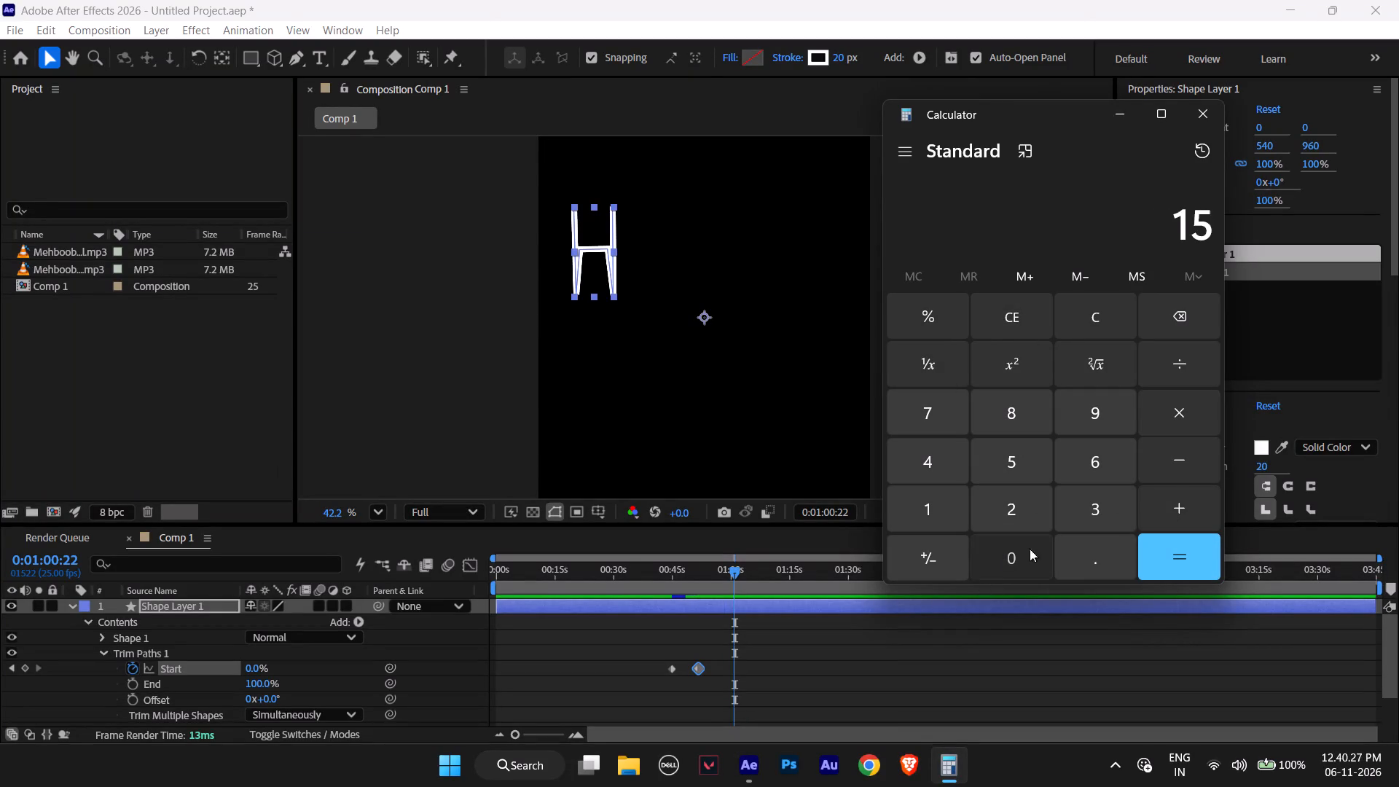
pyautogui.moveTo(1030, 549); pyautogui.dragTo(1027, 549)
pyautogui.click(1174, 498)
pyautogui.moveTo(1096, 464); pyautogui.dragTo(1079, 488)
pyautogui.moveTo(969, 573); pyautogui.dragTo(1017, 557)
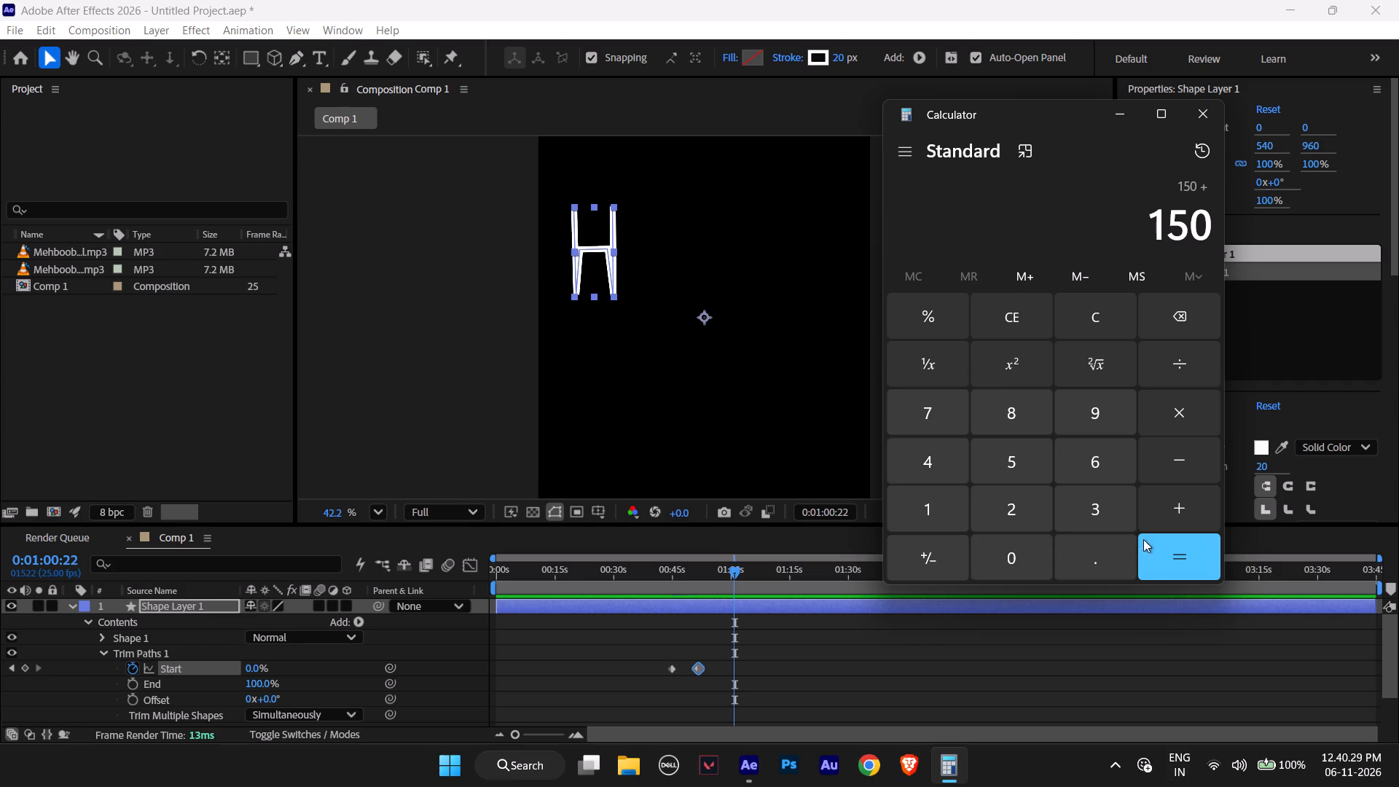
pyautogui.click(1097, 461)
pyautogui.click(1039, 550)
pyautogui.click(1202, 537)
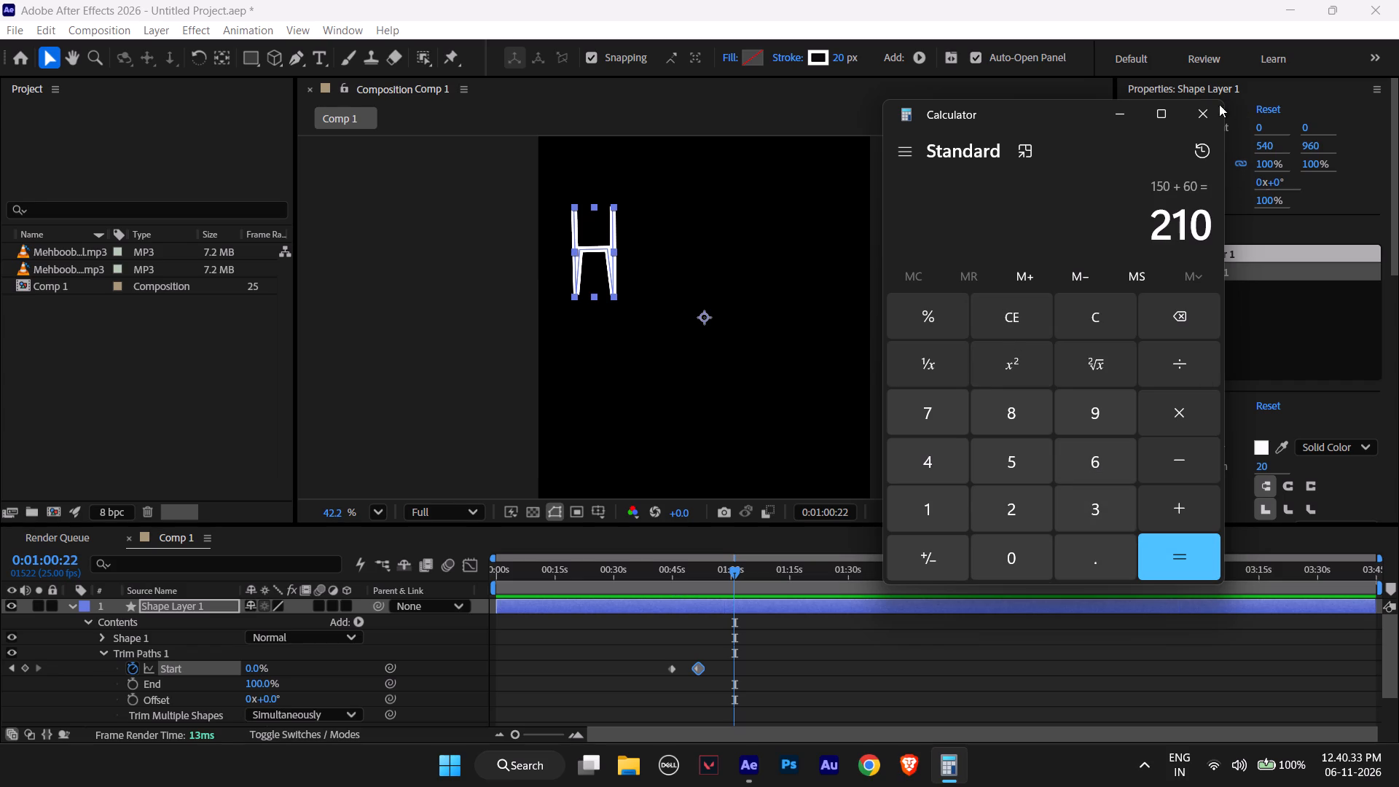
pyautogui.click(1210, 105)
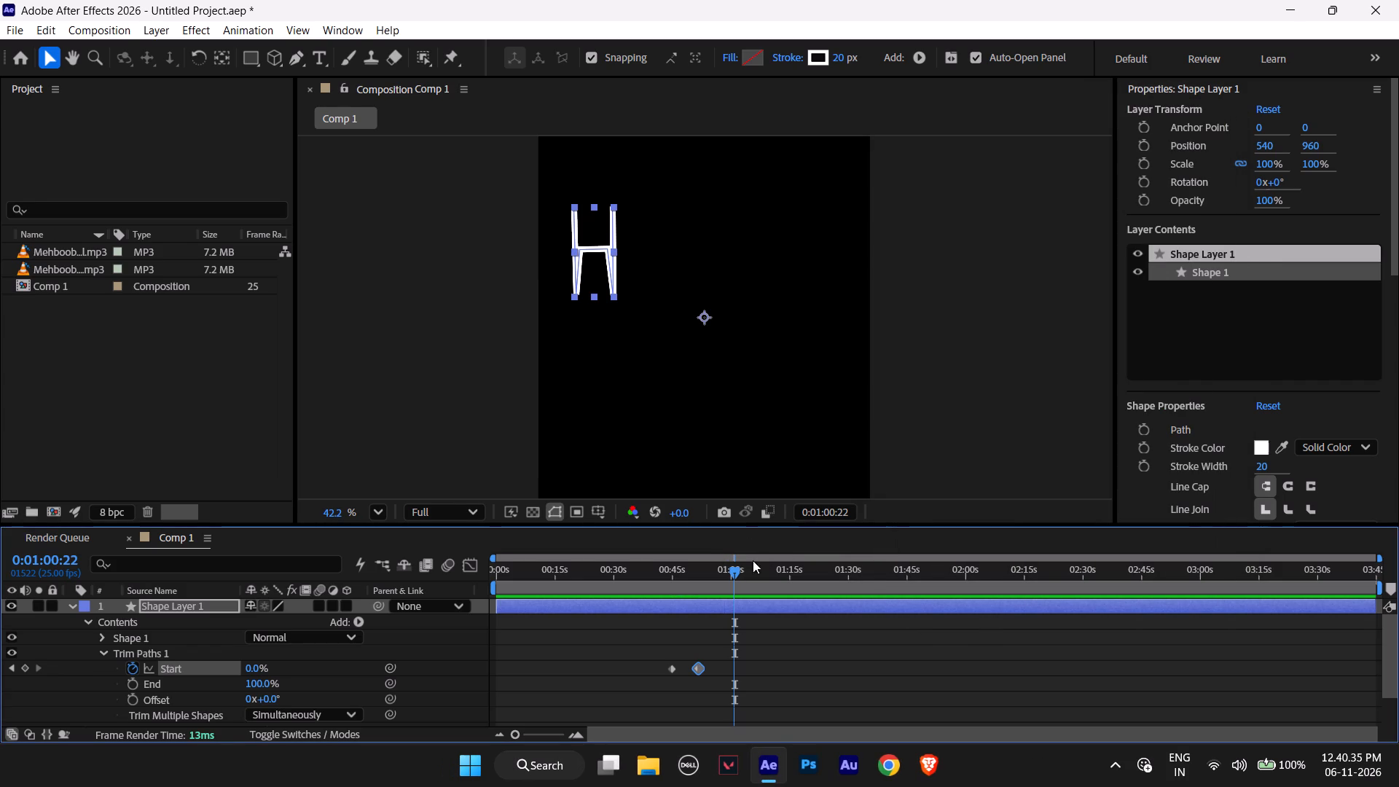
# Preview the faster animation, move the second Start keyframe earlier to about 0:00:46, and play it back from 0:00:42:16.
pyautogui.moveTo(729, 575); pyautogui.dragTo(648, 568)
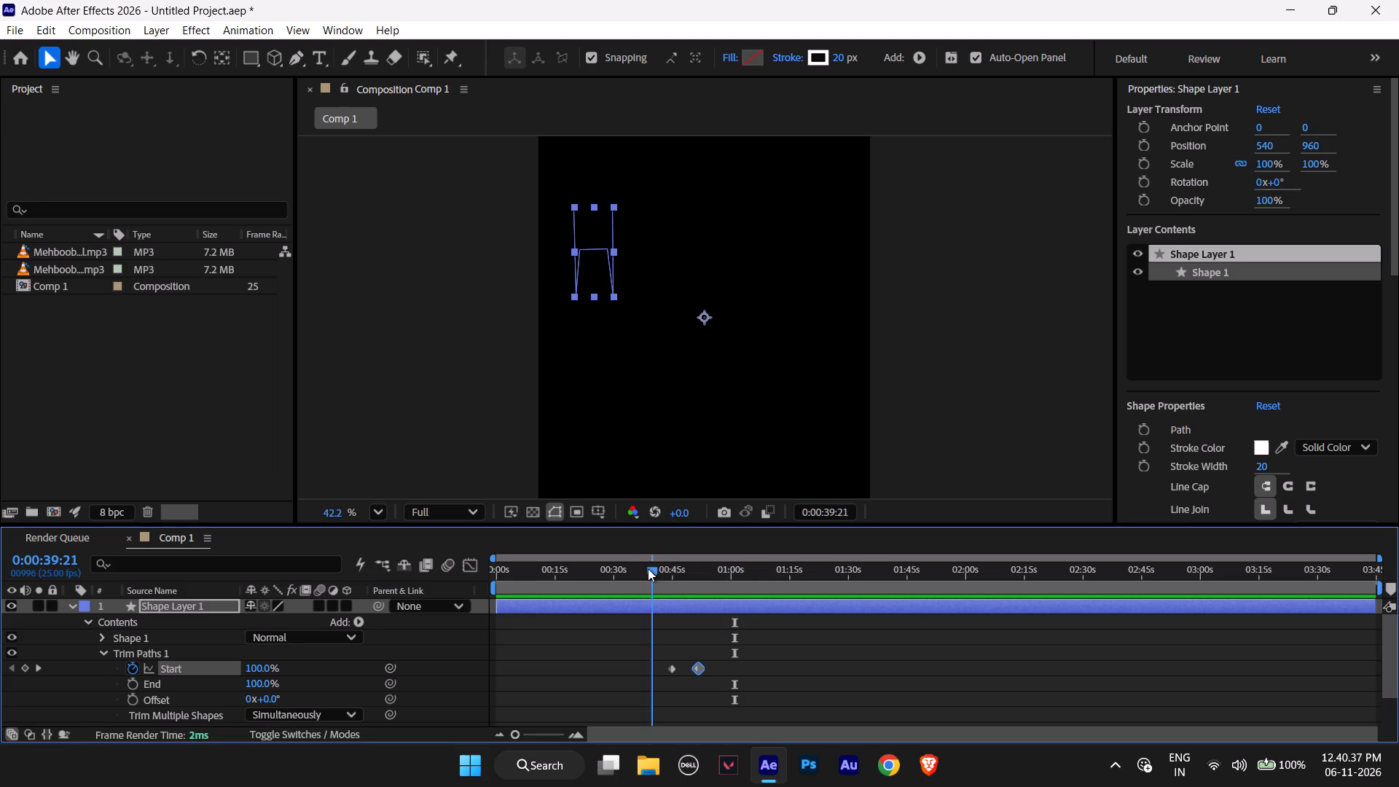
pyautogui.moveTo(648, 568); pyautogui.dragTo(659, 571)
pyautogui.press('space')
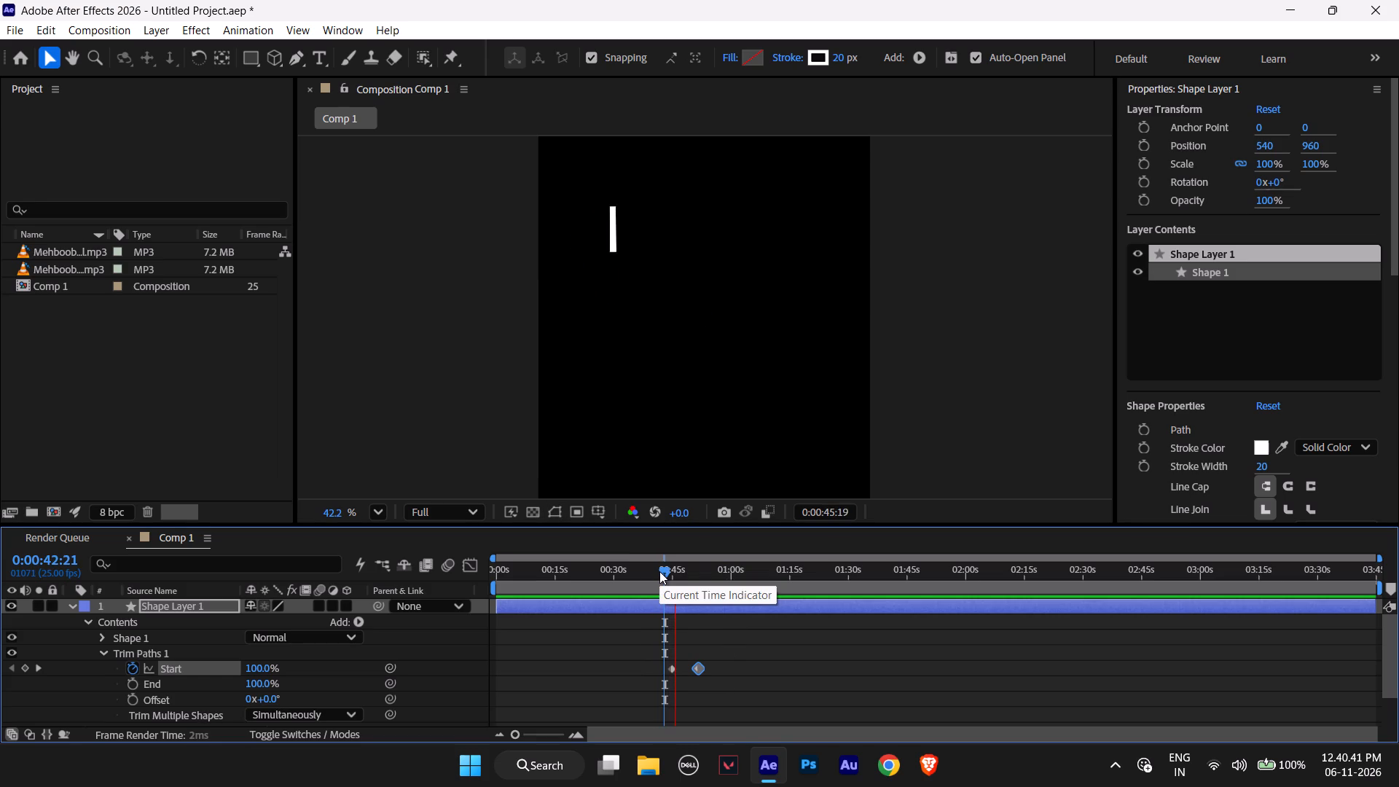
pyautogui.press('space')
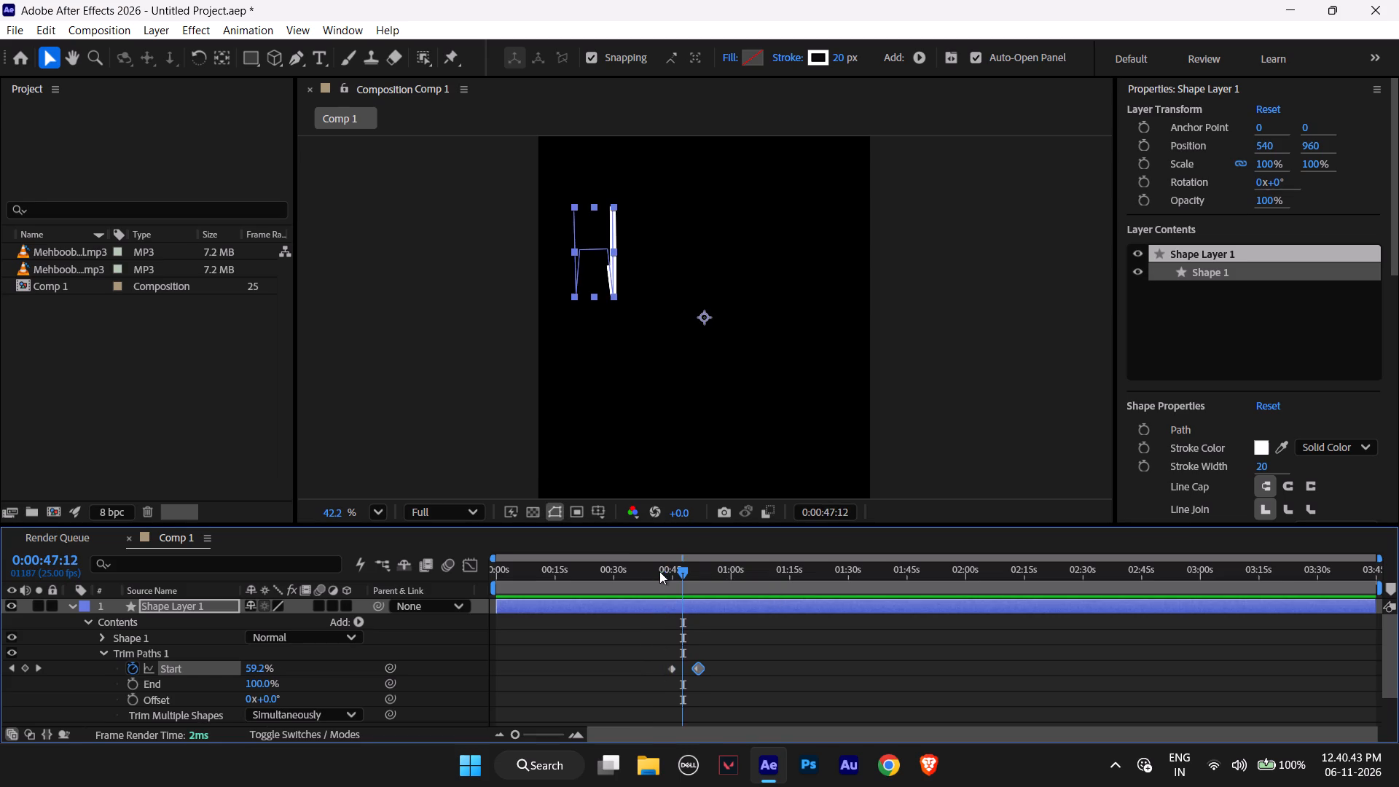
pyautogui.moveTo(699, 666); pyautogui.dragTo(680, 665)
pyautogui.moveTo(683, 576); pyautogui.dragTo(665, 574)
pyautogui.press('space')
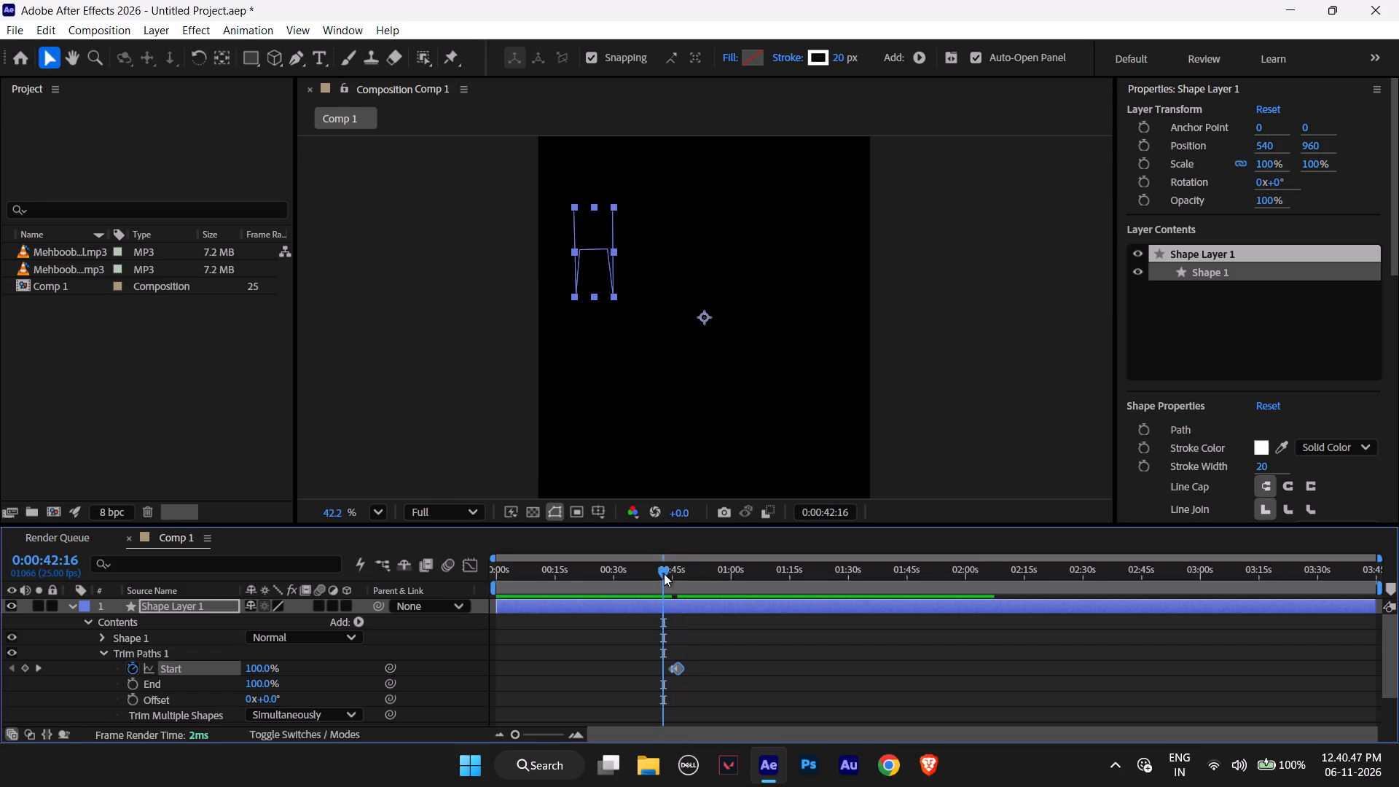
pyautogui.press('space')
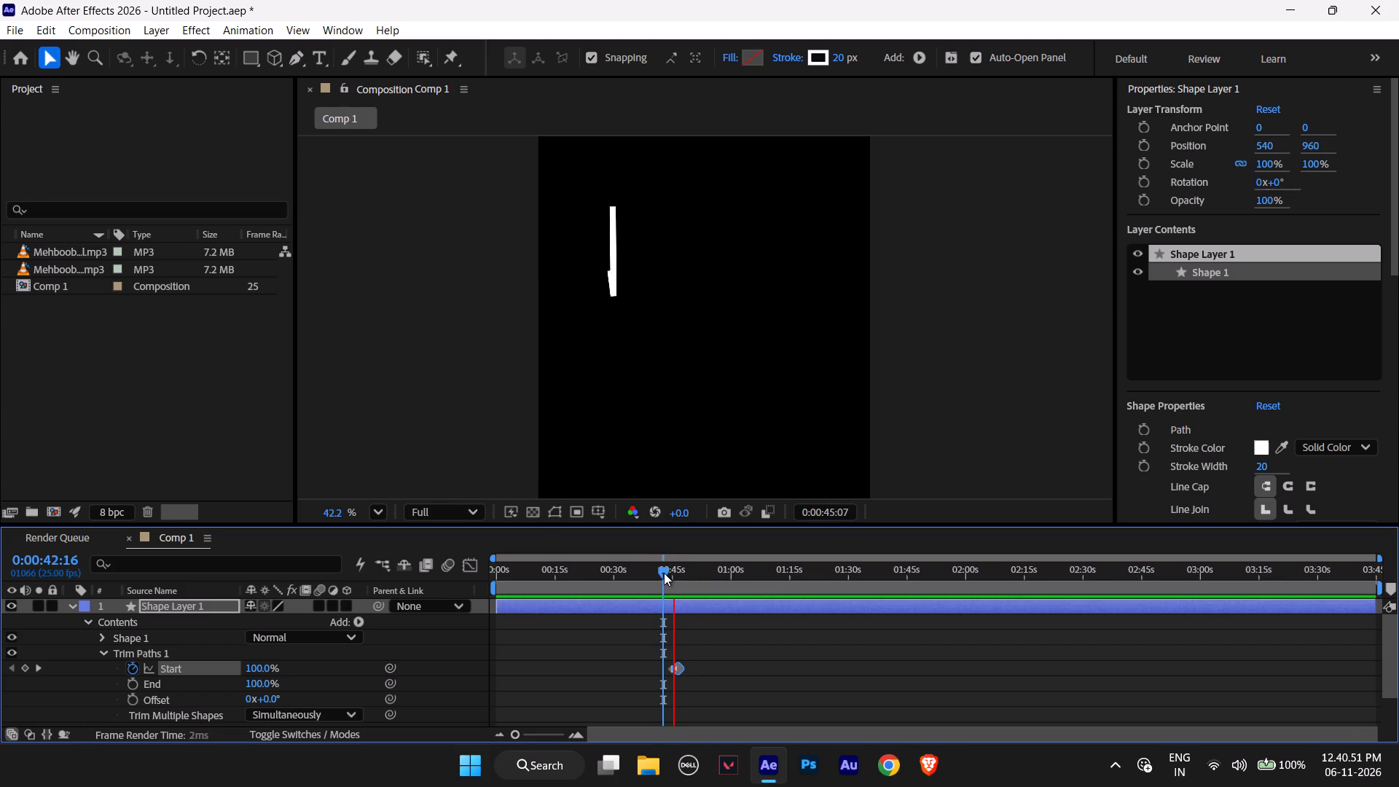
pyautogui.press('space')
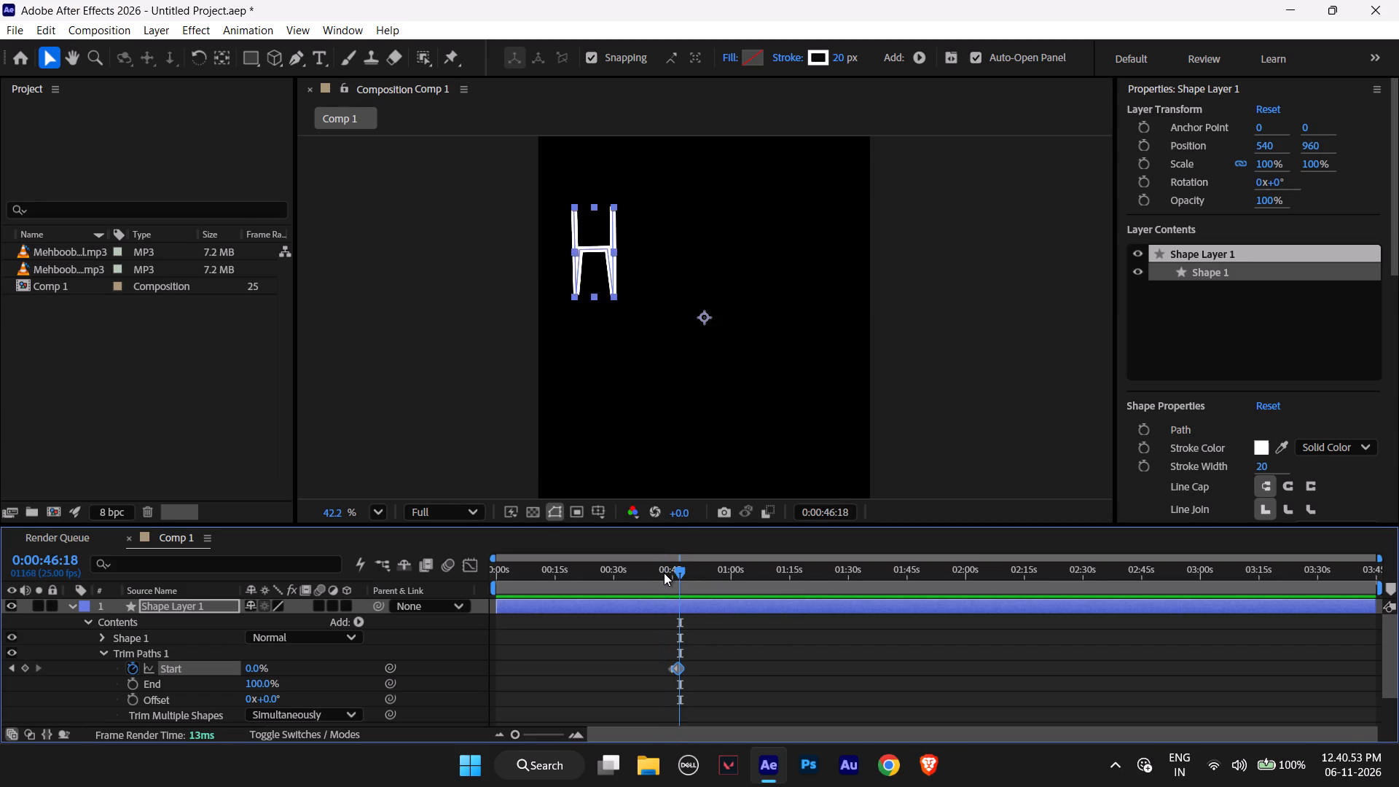
# Undo the keyframe, stroke, Trim Paths and shape drawing edits until only the two Mehbooba audio layers remain in Comp 1.
pyautogui.hotkey('ctrl', 'z')
pyautogui.hotkey('ctrl', 'z')
pyautogui.hotkey('ctrl', 'z')
pyautogui.hotkey('ctrl', 'z')
pyautogui.hotkey('ctrl', 'z')
pyautogui.hotkey('ctrl', 'z')
pyautogui.hotkey('ctrl', 'z')
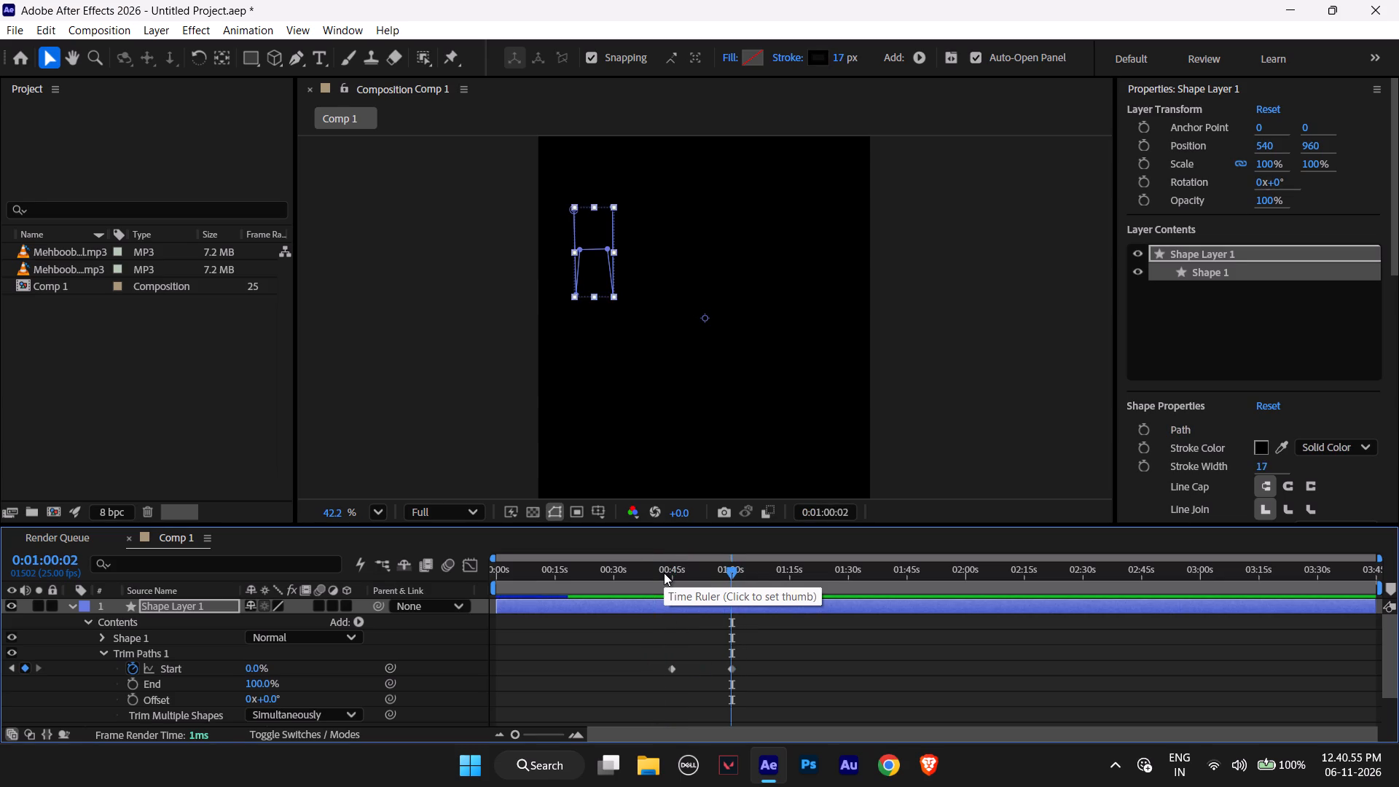
pyautogui.hotkey('ctrl', 'z')
pyautogui.hotkey('ctrl', 'z')
pyautogui.hotkey('ctrl', 'z')
pyautogui.hotkey('ctrl', 'z')
pyautogui.hotkey('ctrl', 'z')
pyautogui.hotkey('ctrl', 'z')
pyautogui.hotkey('ctrl', 'z')
pyautogui.hotkey('ctrl', 'z')
pyautogui.hotkey('ctrl', 'z')
pyautogui.hotkey('ctrl', 'z')
pyautogui.hotkey('ctrl', 'z')
pyautogui.hotkey('ctrl', 'z')
pyautogui.hotkey('ctrl', 'z')
pyautogui.hotkey('ctrl', 'z')
pyautogui.hotkey('ctrl', 'z')
pyautogui.hotkey('ctrl', 'z')
pyautogui.hotkey('ctrl', 'z')
pyautogui.hotkey('ctrl', 'z')
pyautogui.hotkey('ctrl', 'z')
pyautogui.hotkey('ctrl', 'z')
pyautogui.hotkey('ctrl', 'z')
pyautogui.hotkey('ctrl', 'z')
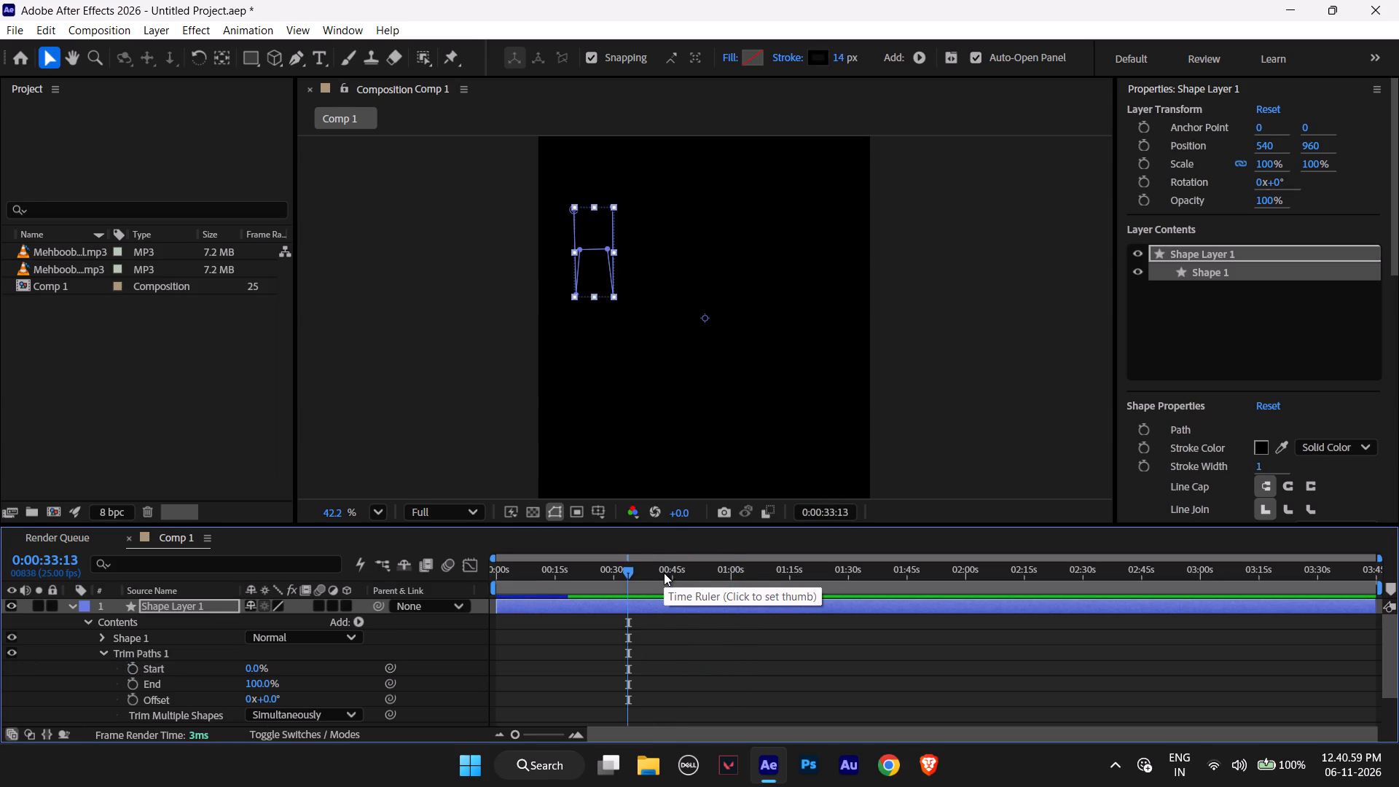
pyautogui.hotkey('ctrl', 'z')
pyautogui.hotkey('ctrl', 'z')
pyautogui.hotkey('ctrl', 'z')
pyautogui.hotkey('ctrl', 'z')
pyautogui.hotkey('ctrl', 'z')
pyautogui.hotkey('ctrl', 'z')
pyautogui.hotkey('ctrl', 'z')
pyautogui.hotkey('ctrl', 'z')
pyautogui.hotkey('ctrl', 'z')
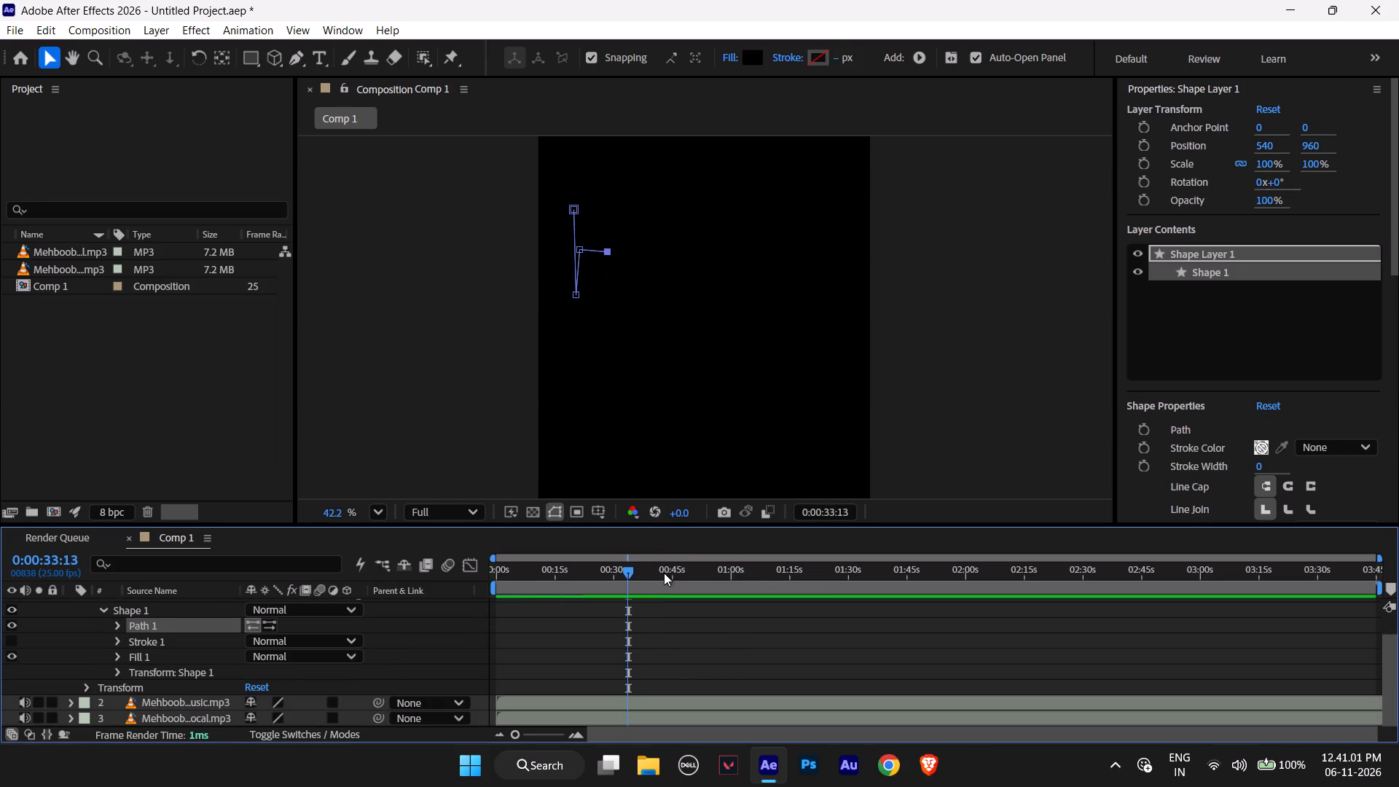
pyautogui.hotkey('ctrl', 'z')
pyautogui.hotkey('ctrl', 'z')
pyautogui.hotkey('ctrl', 'z')
pyautogui.hotkey('ctrl', 'z')
pyautogui.hotkey('ctrl', 'z')
pyautogui.hotkey('ctrl', 'z')
pyautogui.hotkey('ctrl', 'z')
pyautogui.hotkey('ctrl', 'z')
pyautogui.hotkey('ctrl', 'z')
pyautogui.hotkey('ctrl', 'z')
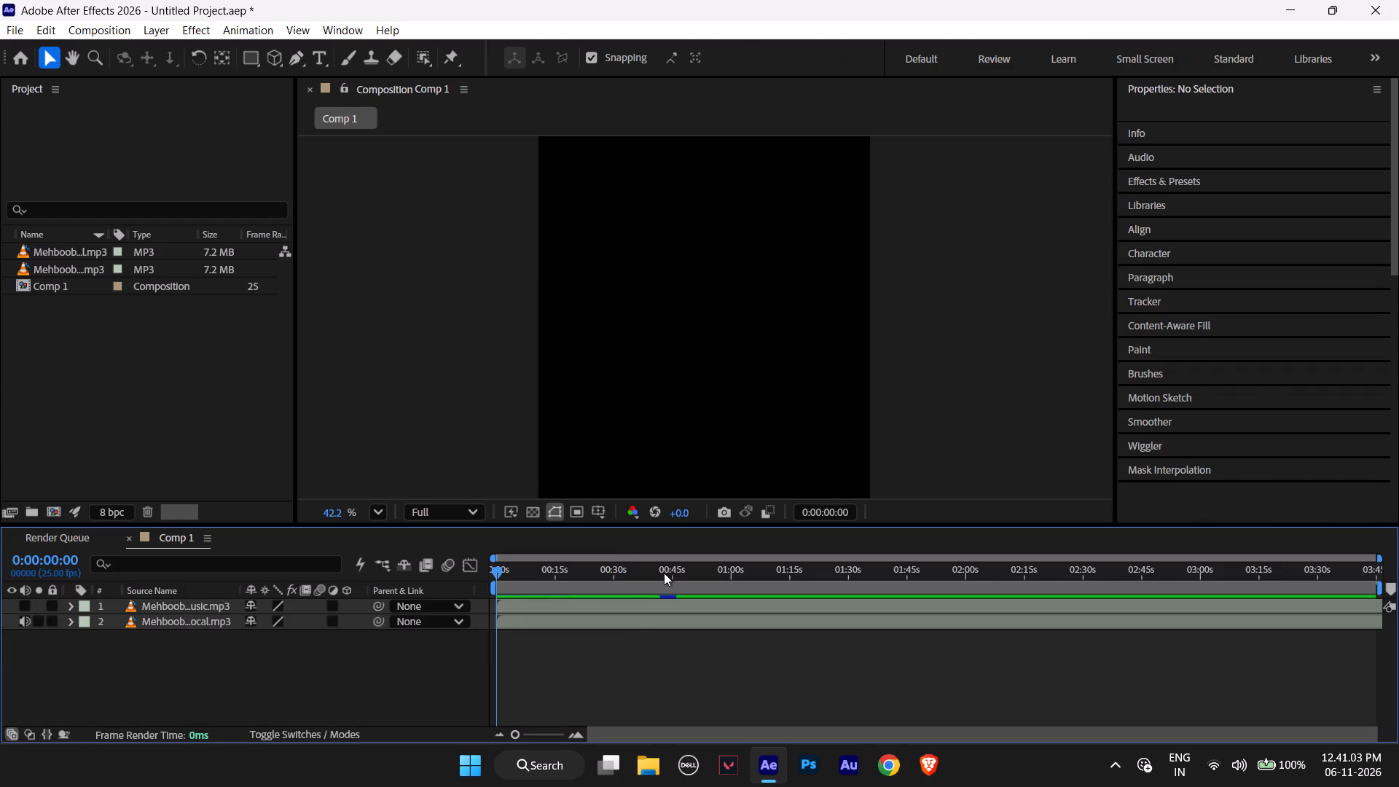
# Undo past the audio layer placement, and redo until both Mehbooba layers are back in Comp 1 with their audio switched on.
pyautogui.hotkey('ctrl', 'z')
pyautogui.hotkey('ctrl', 'z')
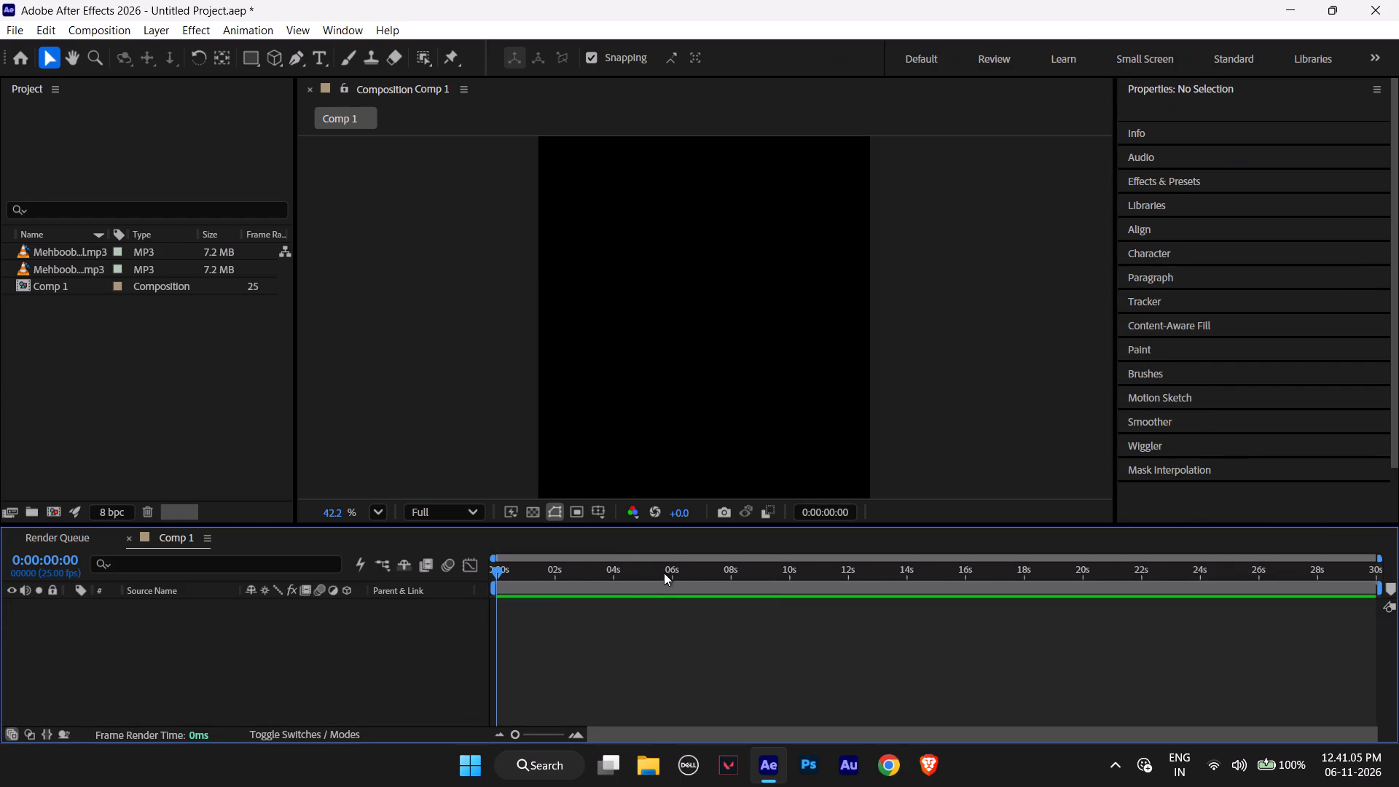
pyautogui.hotkey('ctrl', 'shift', 'z')
pyautogui.hotkey('ctrl', 'shift', 'z')
pyautogui.hotkey('ctrl', 'shift', 'z')
pyautogui.hotkey('ctrl', 'shift', 'z')
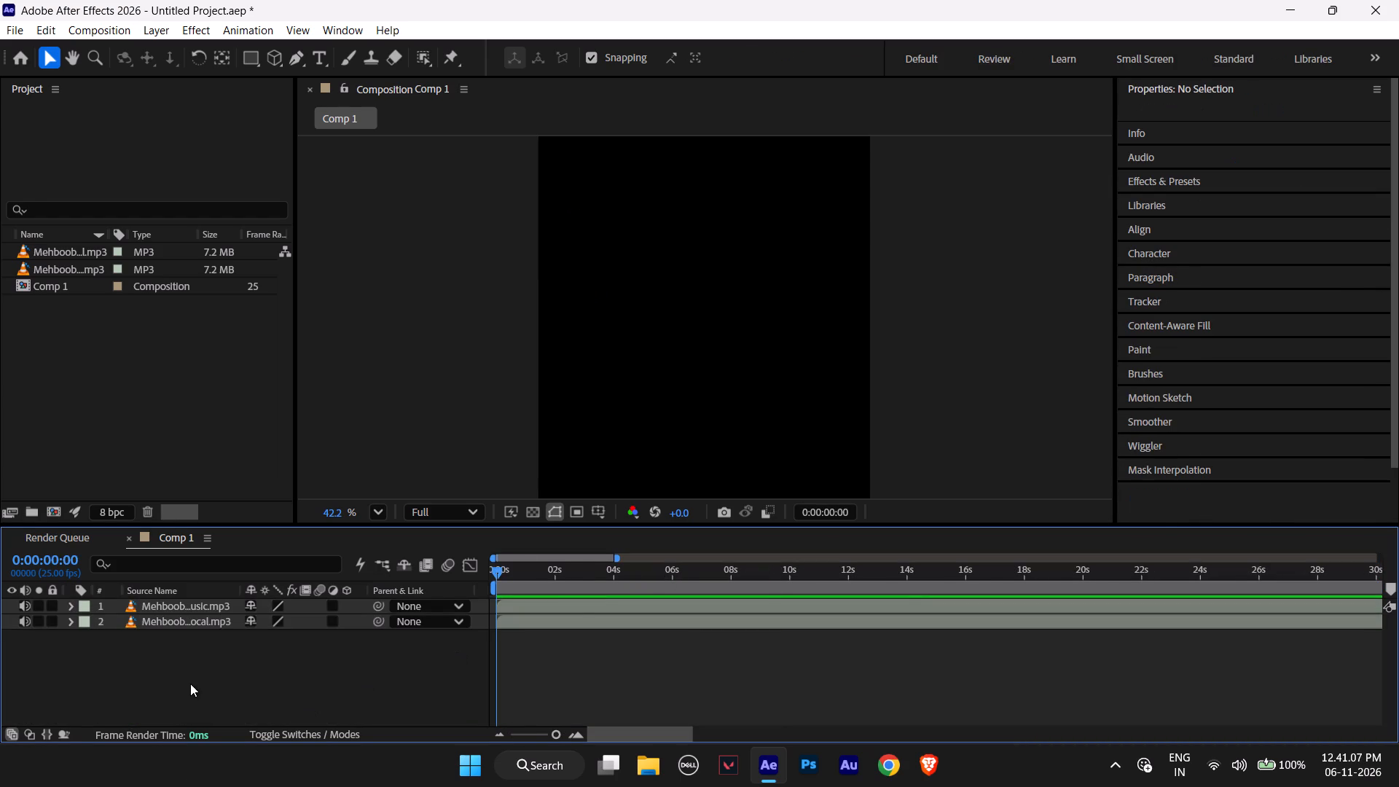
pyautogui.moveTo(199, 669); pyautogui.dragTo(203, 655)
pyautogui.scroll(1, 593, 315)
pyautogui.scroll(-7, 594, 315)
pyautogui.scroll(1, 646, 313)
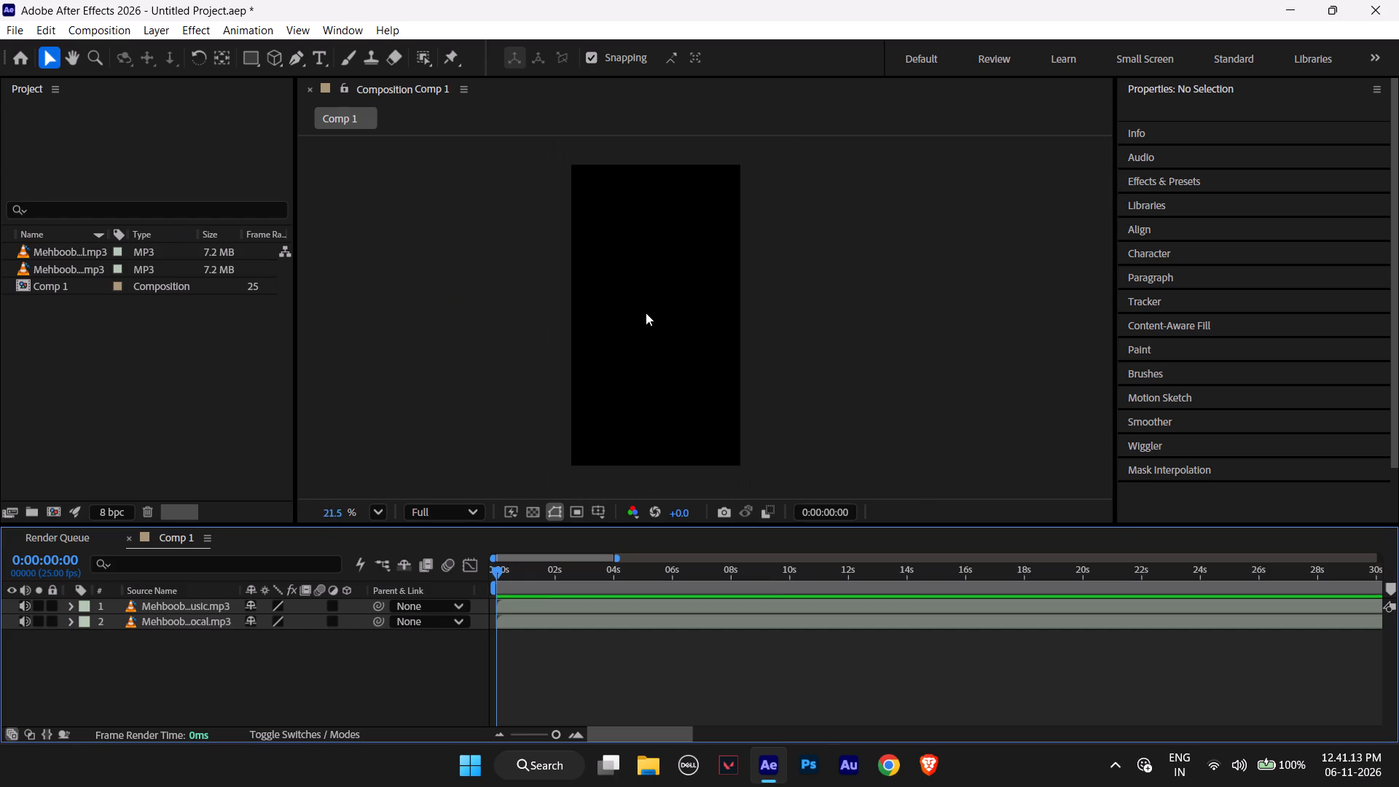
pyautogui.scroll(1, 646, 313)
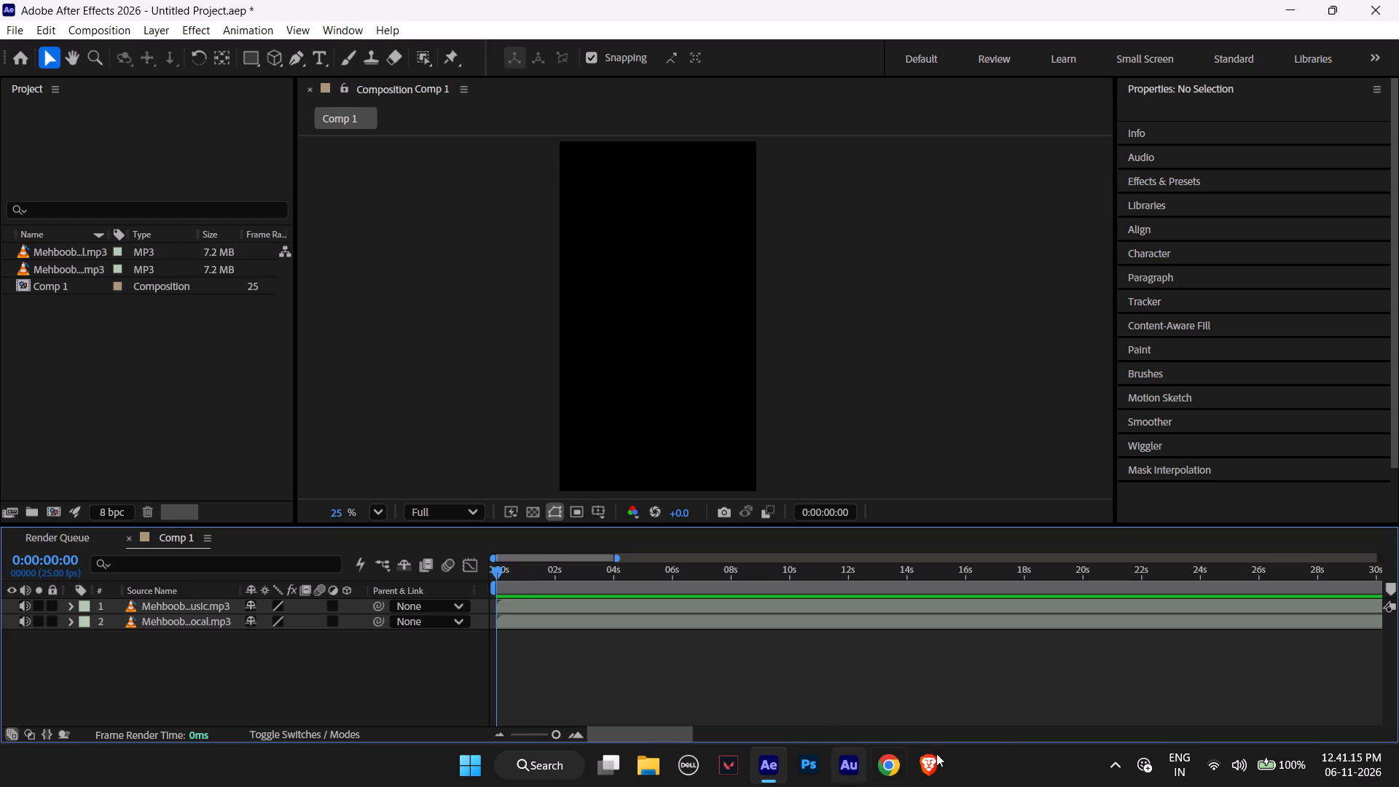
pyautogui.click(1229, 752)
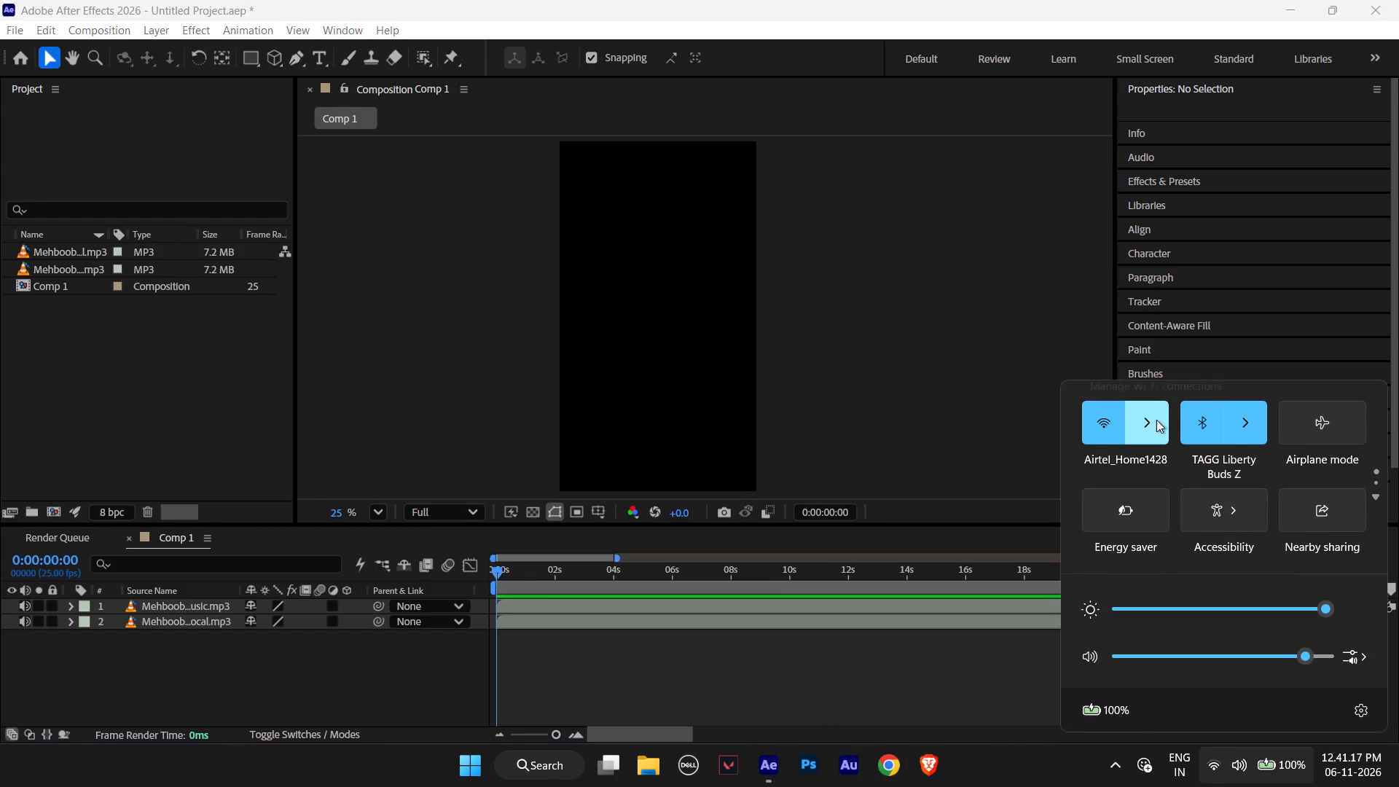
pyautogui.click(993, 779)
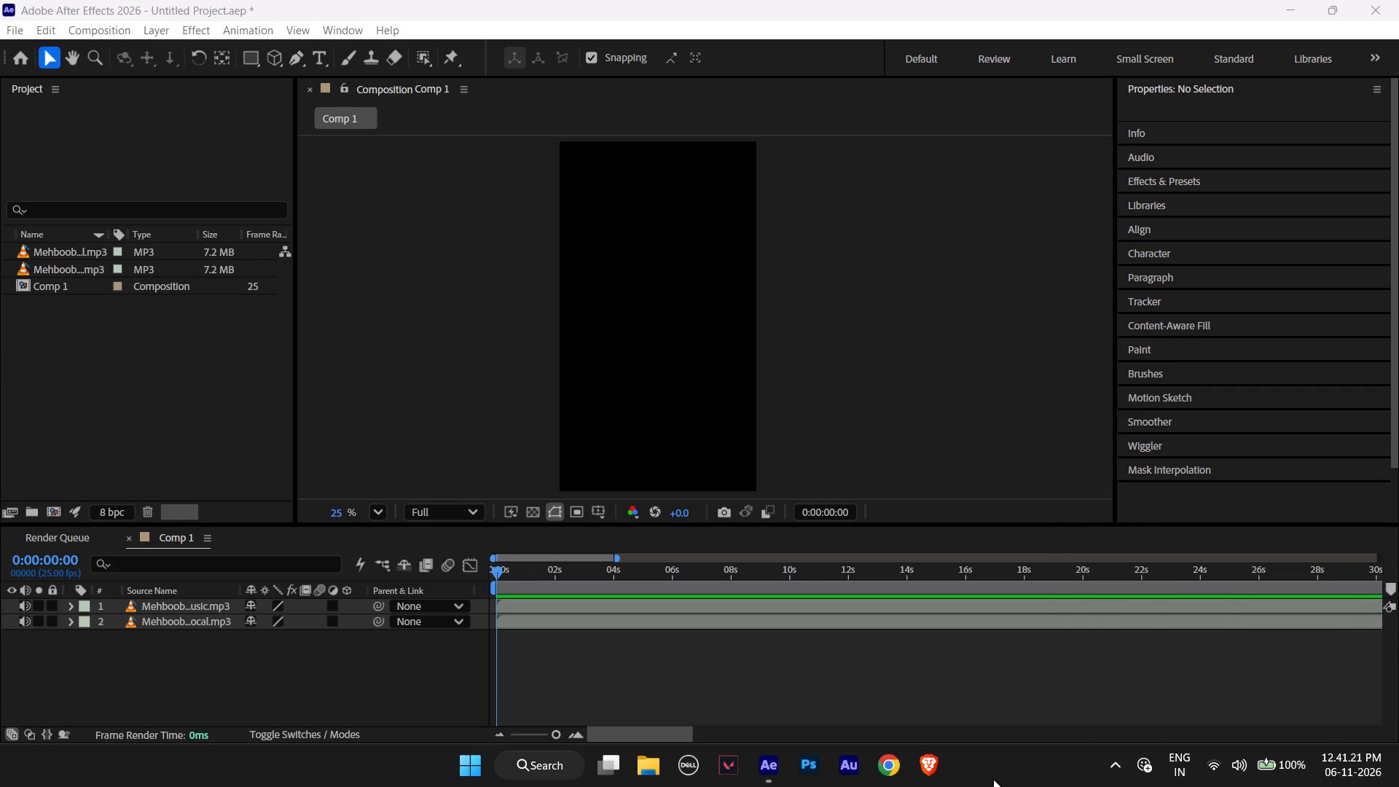
# Restart the Windows graphics driver and return to the Comp 1 timeline in After Effects.
pyautogui.press('ctrl+shift+super+b')
pyautogui.click(195, 734)
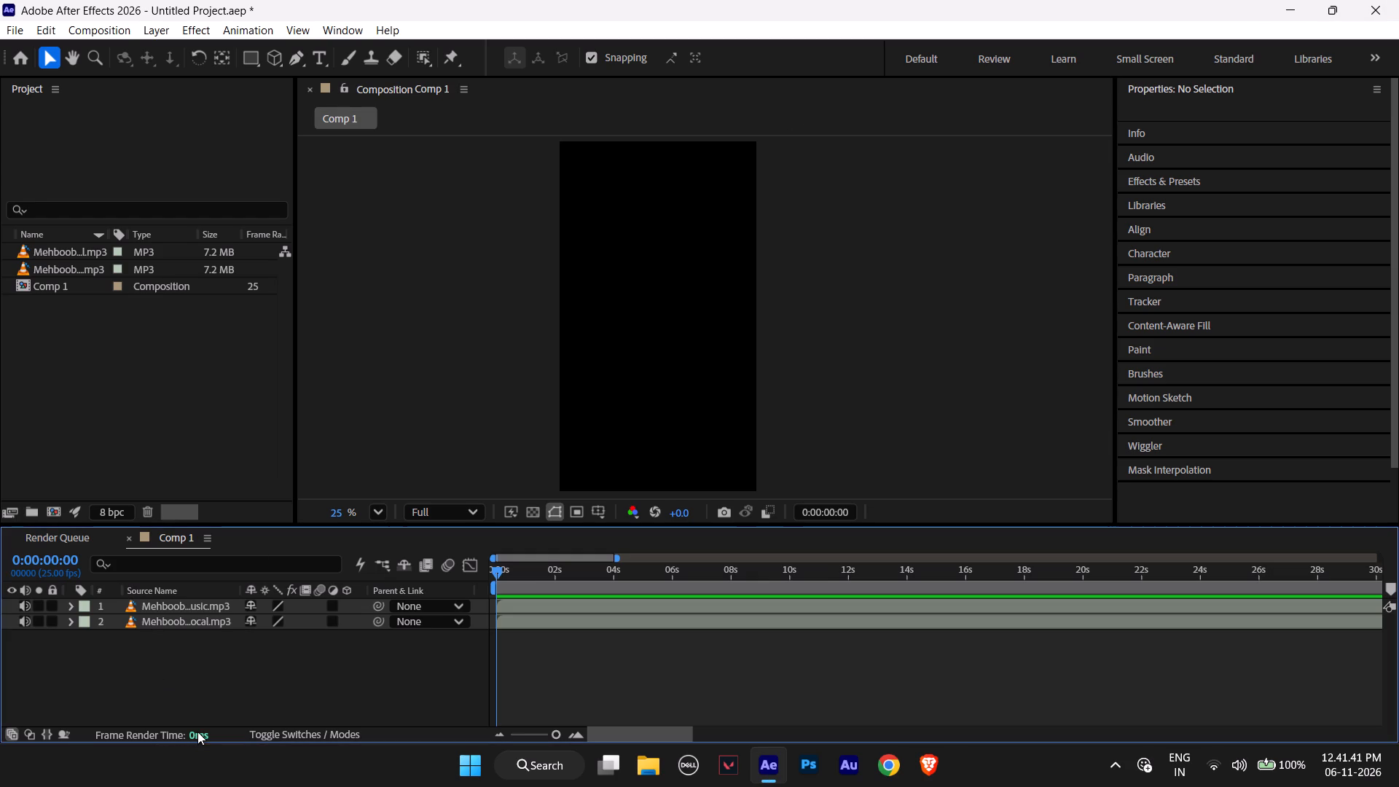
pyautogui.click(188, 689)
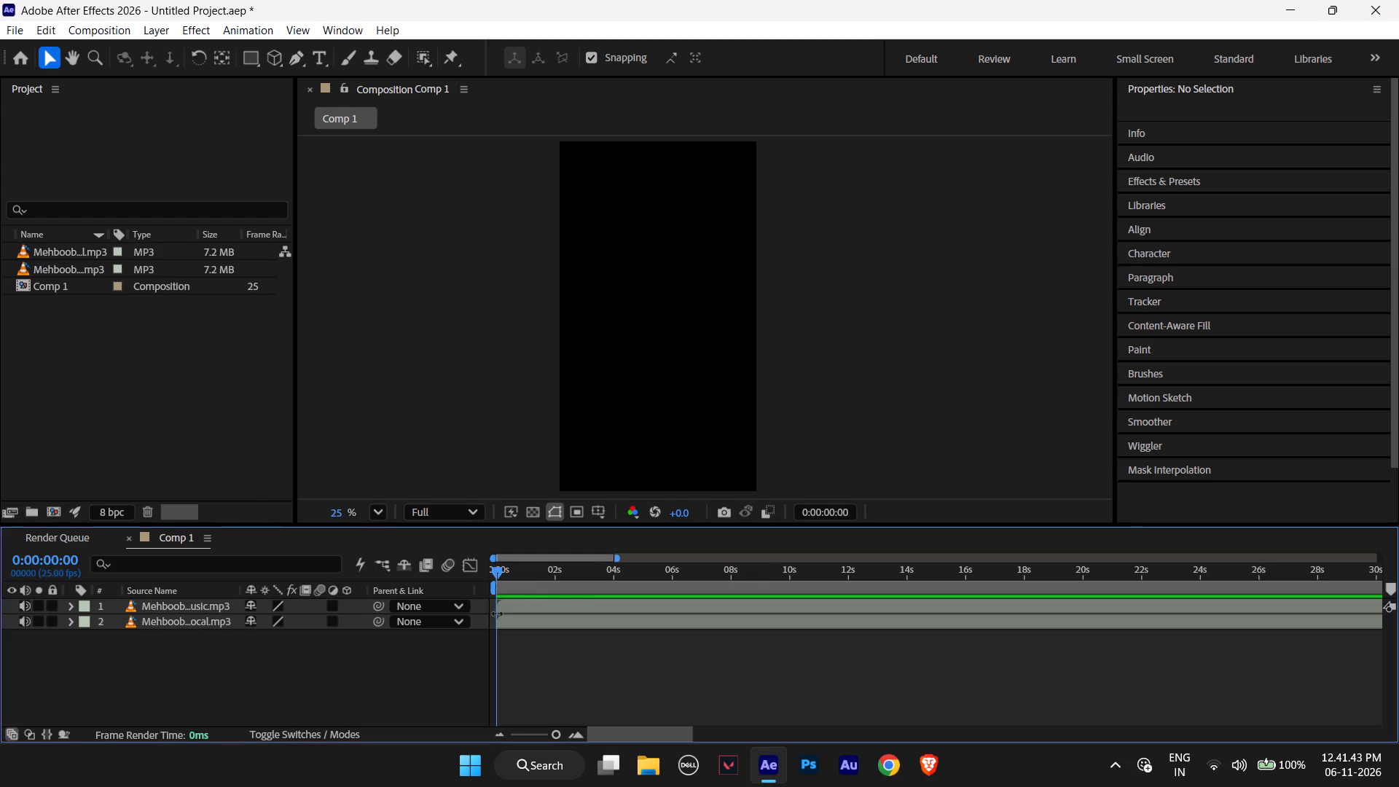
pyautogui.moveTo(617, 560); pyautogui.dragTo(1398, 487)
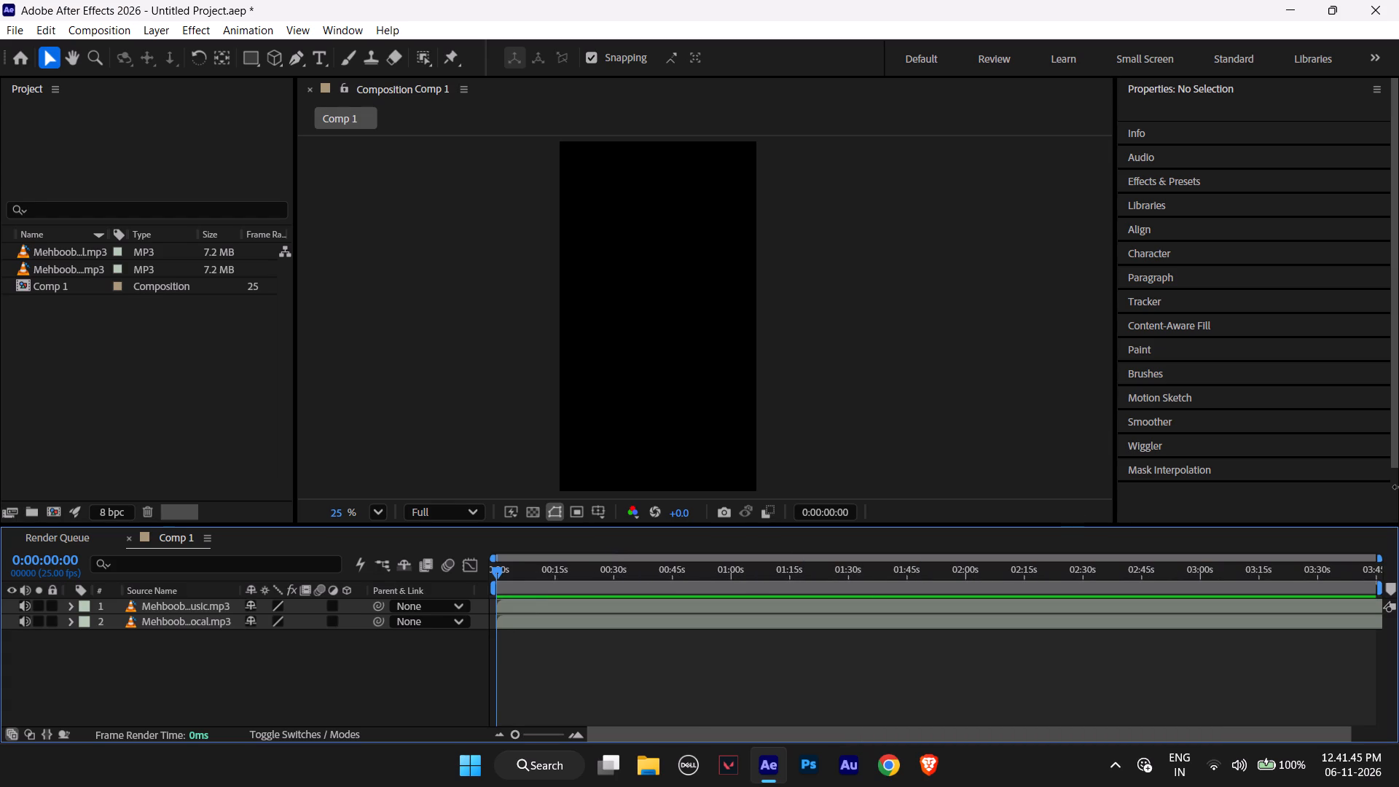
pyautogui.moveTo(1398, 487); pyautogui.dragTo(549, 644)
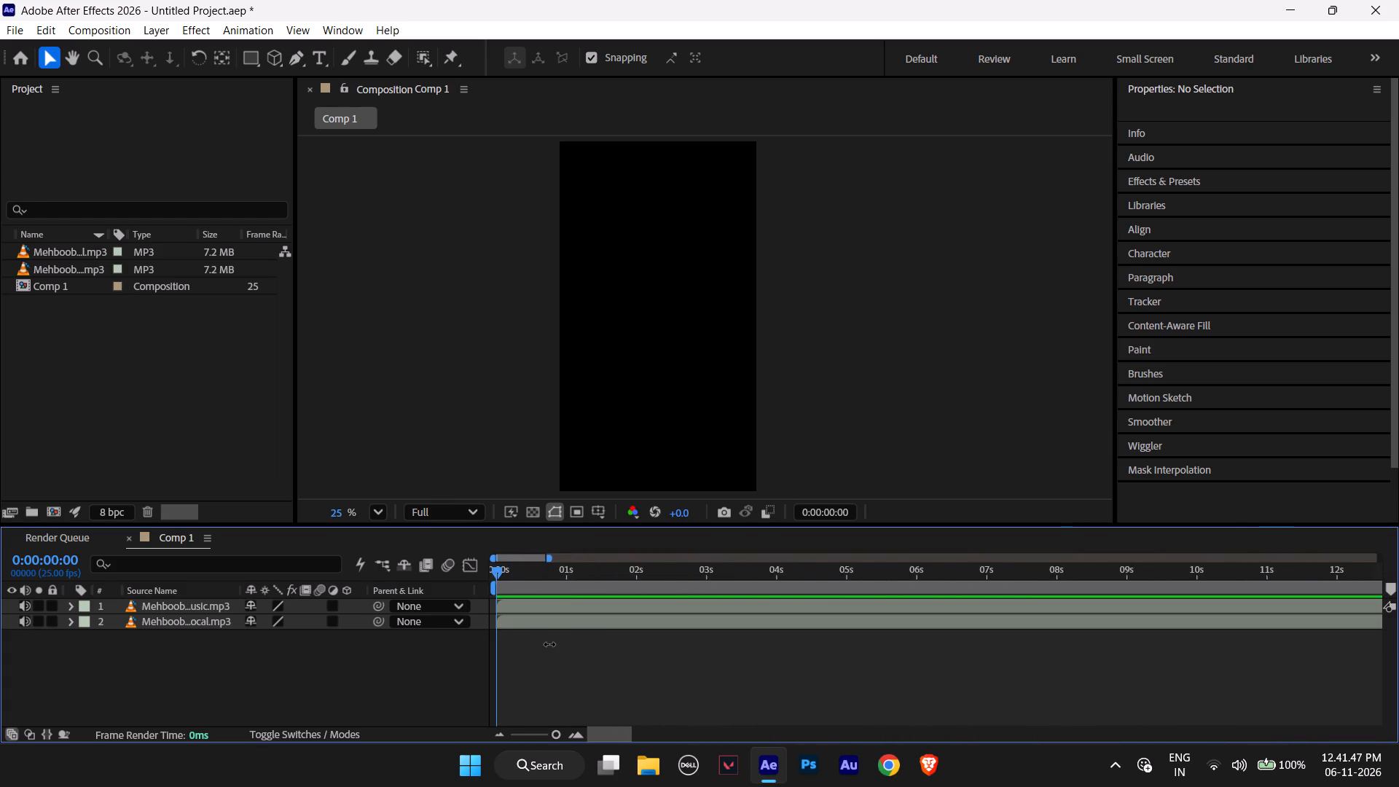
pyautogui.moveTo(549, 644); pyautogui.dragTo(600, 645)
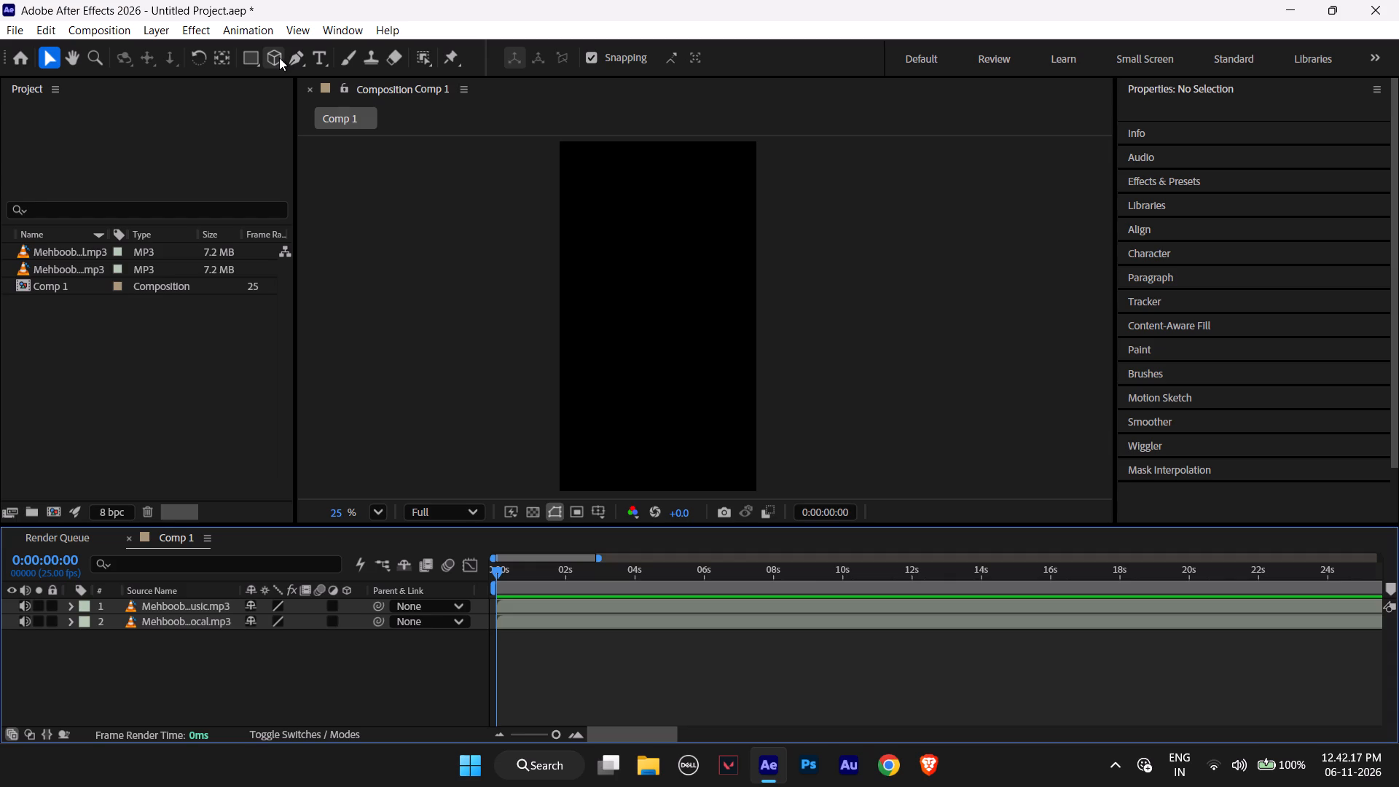
# Close After Effects.
pyautogui.click(722, 775)
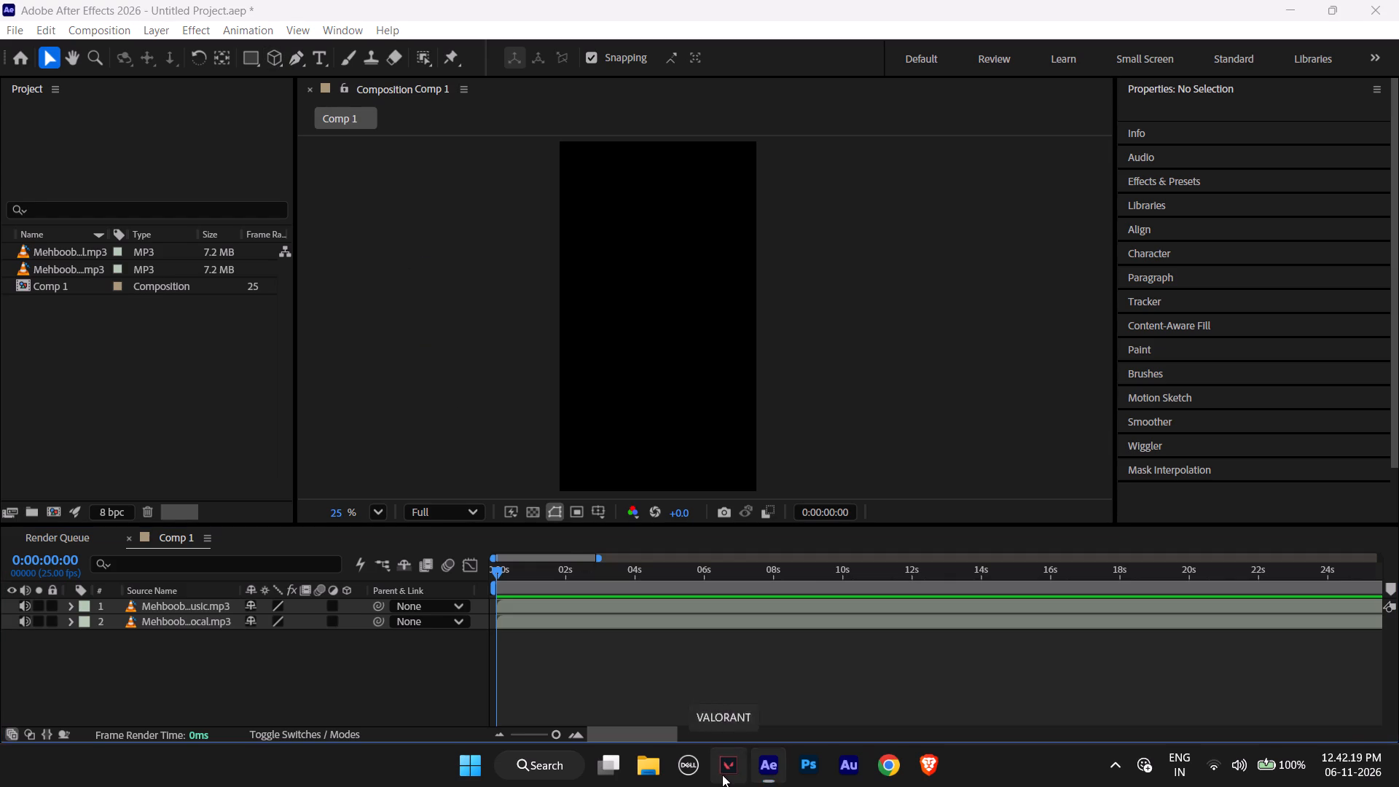
pyautogui.click(850, 607)
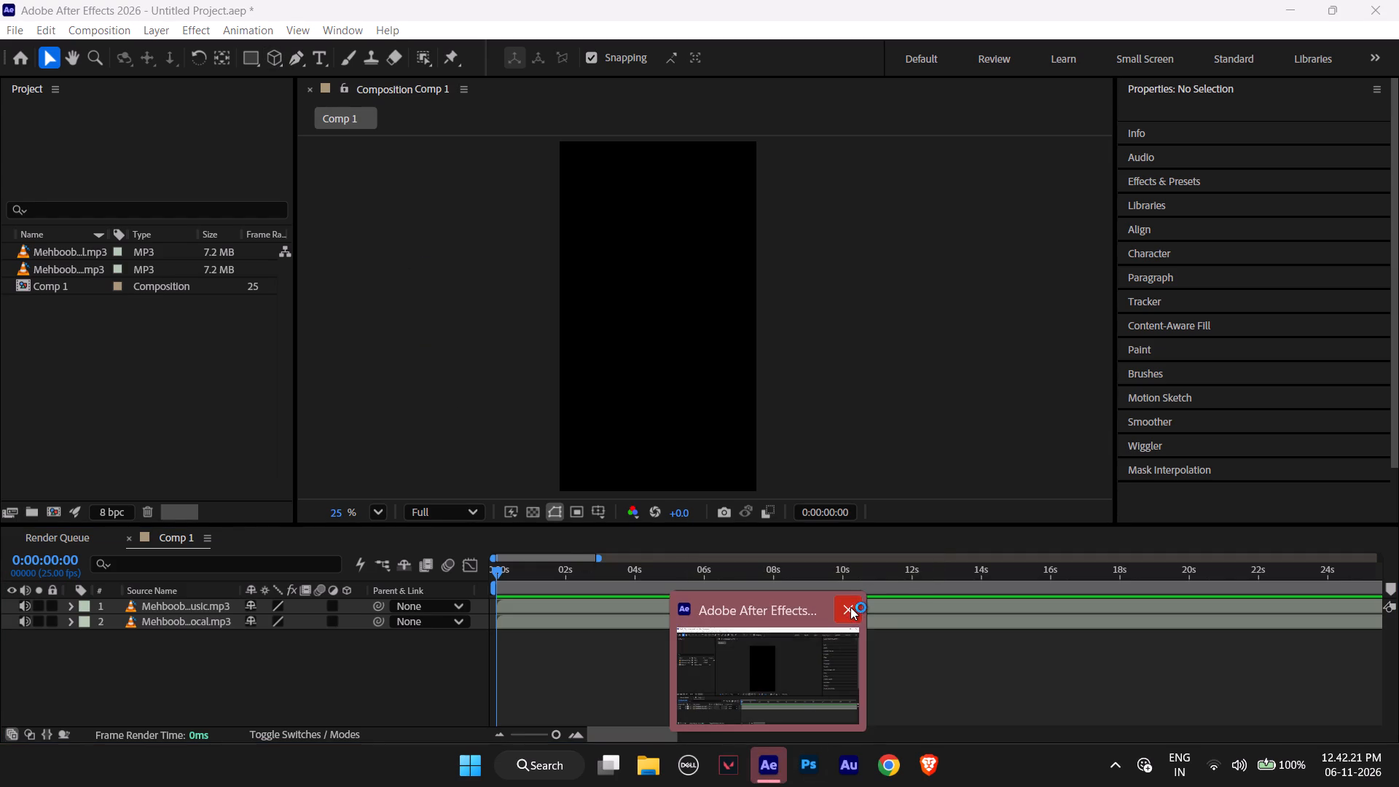
pyautogui.click(759, 426)
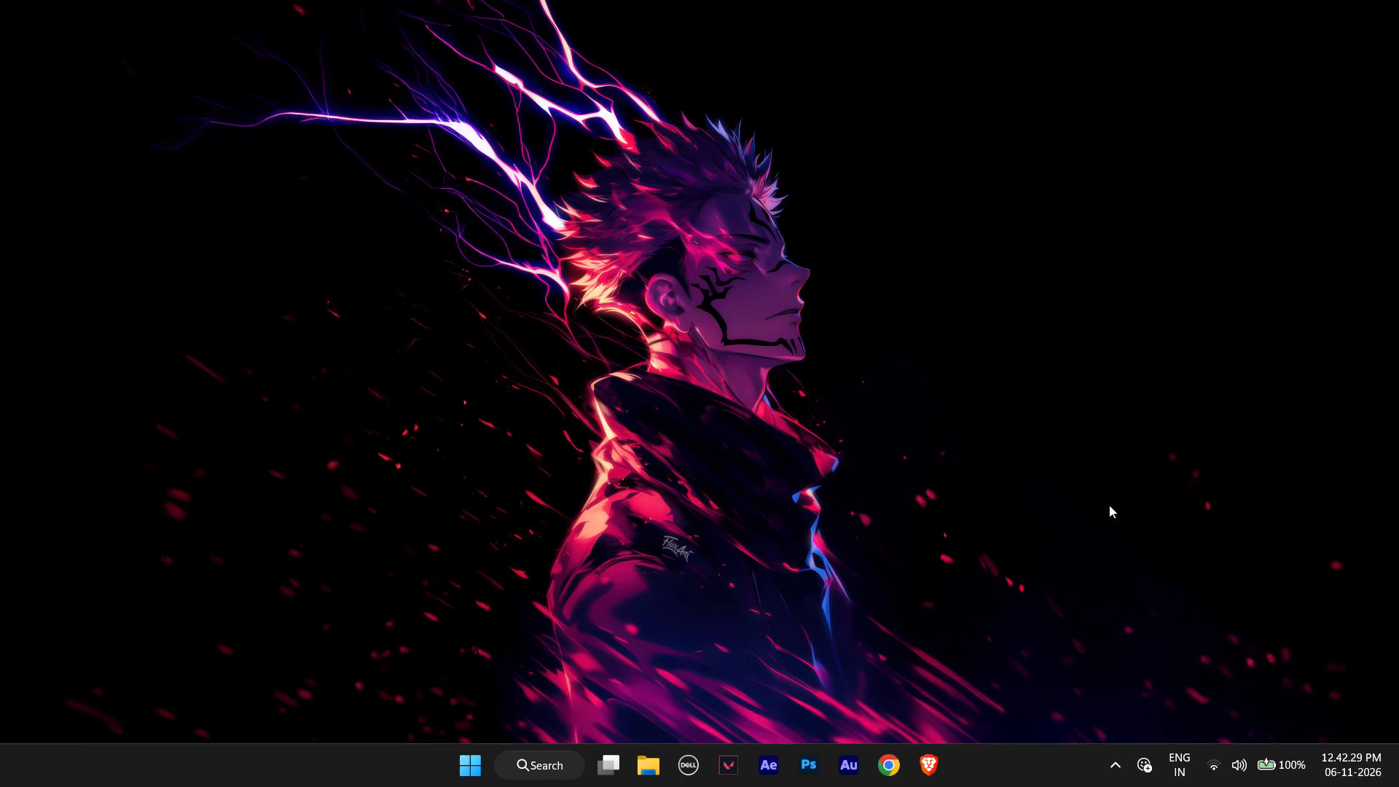
# Show the hidden system tray icons.
pyautogui.click(1117, 765)
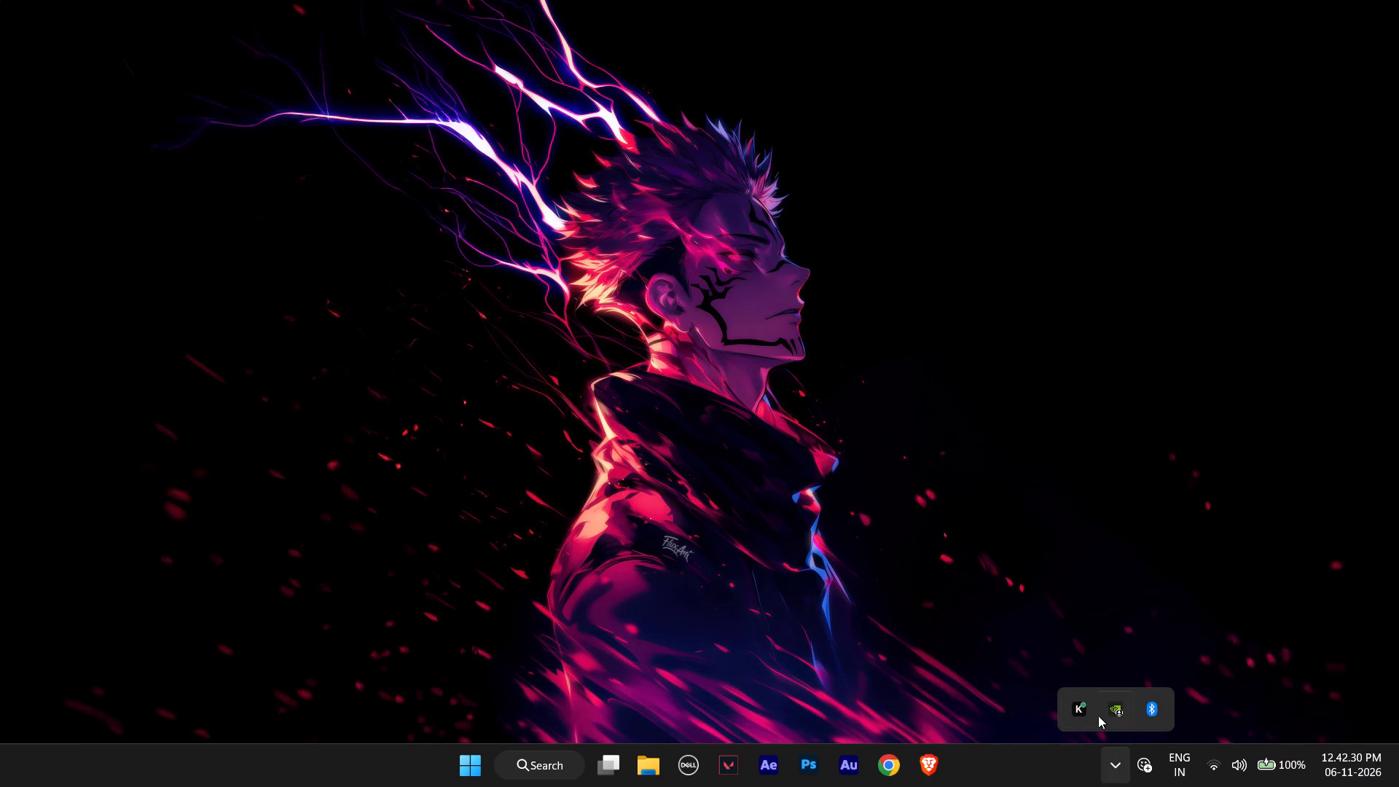